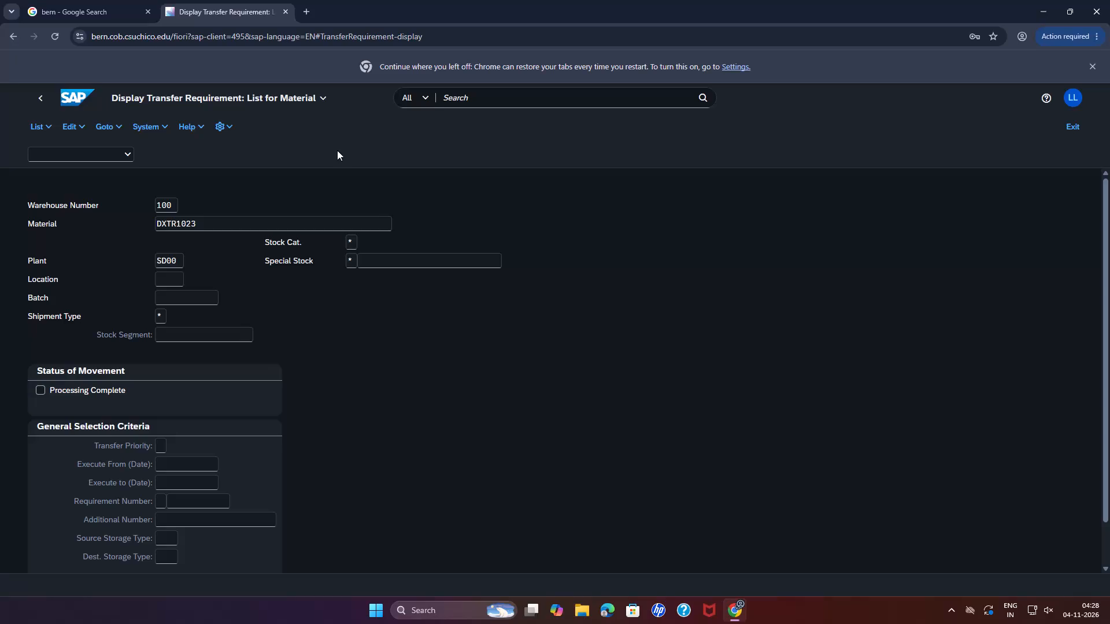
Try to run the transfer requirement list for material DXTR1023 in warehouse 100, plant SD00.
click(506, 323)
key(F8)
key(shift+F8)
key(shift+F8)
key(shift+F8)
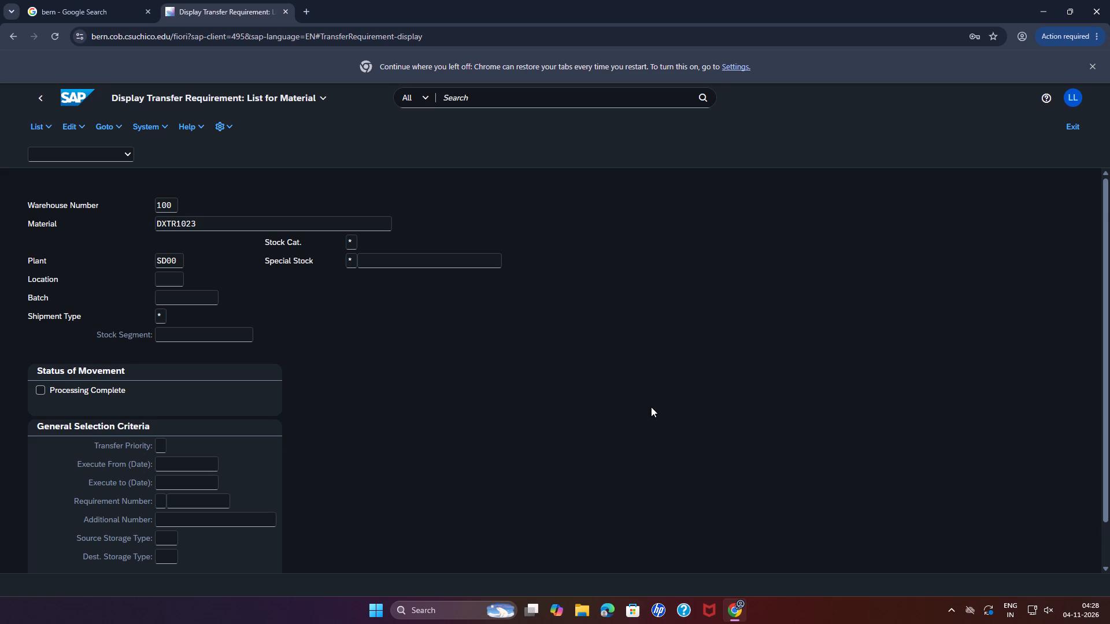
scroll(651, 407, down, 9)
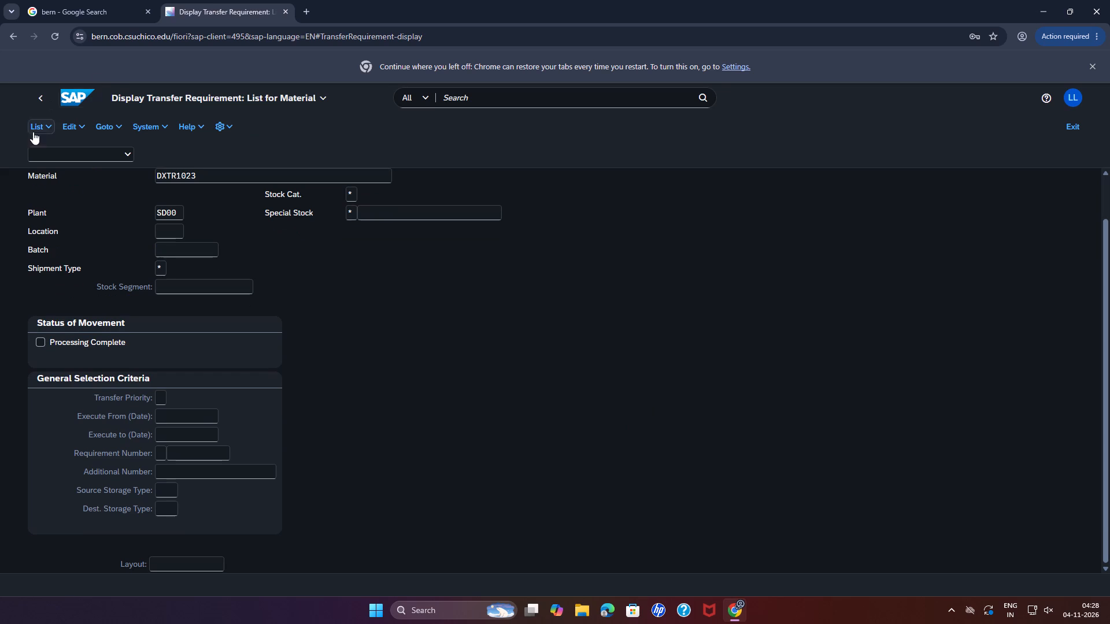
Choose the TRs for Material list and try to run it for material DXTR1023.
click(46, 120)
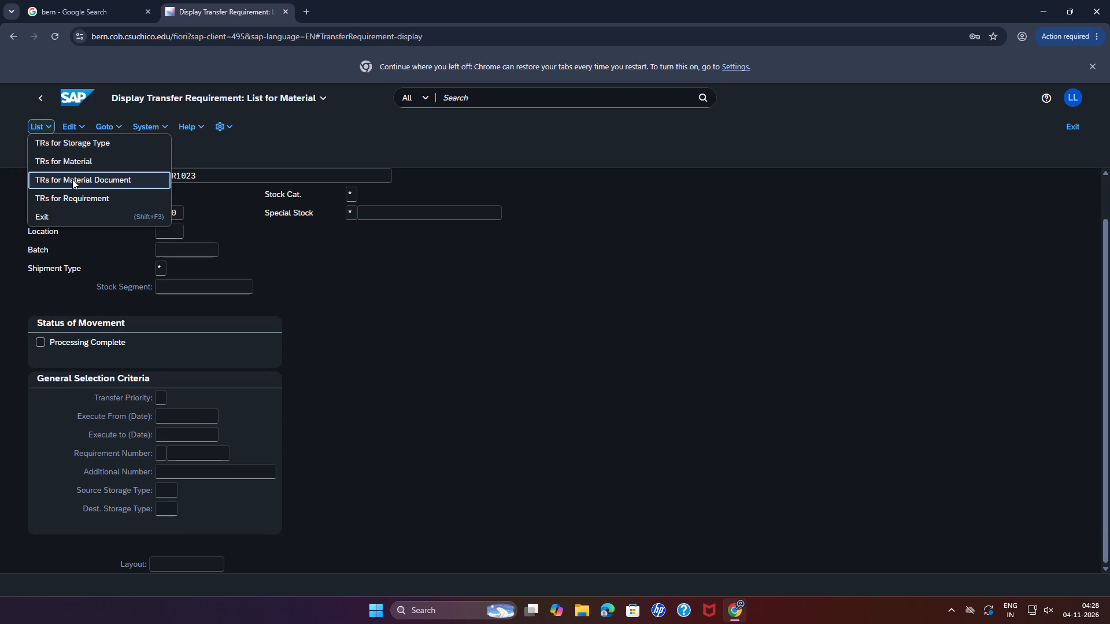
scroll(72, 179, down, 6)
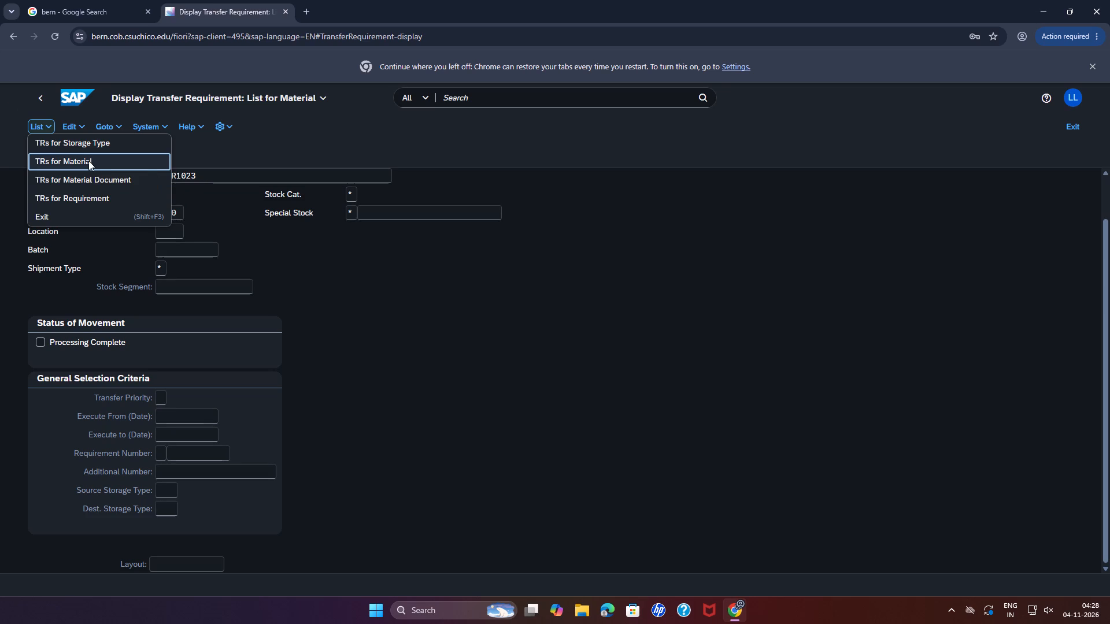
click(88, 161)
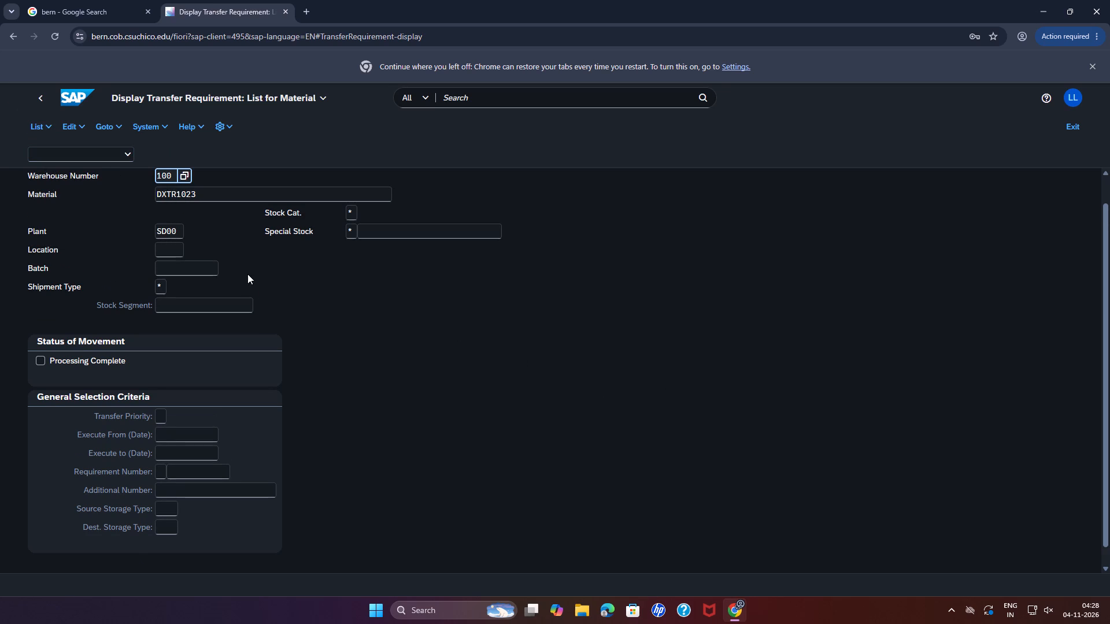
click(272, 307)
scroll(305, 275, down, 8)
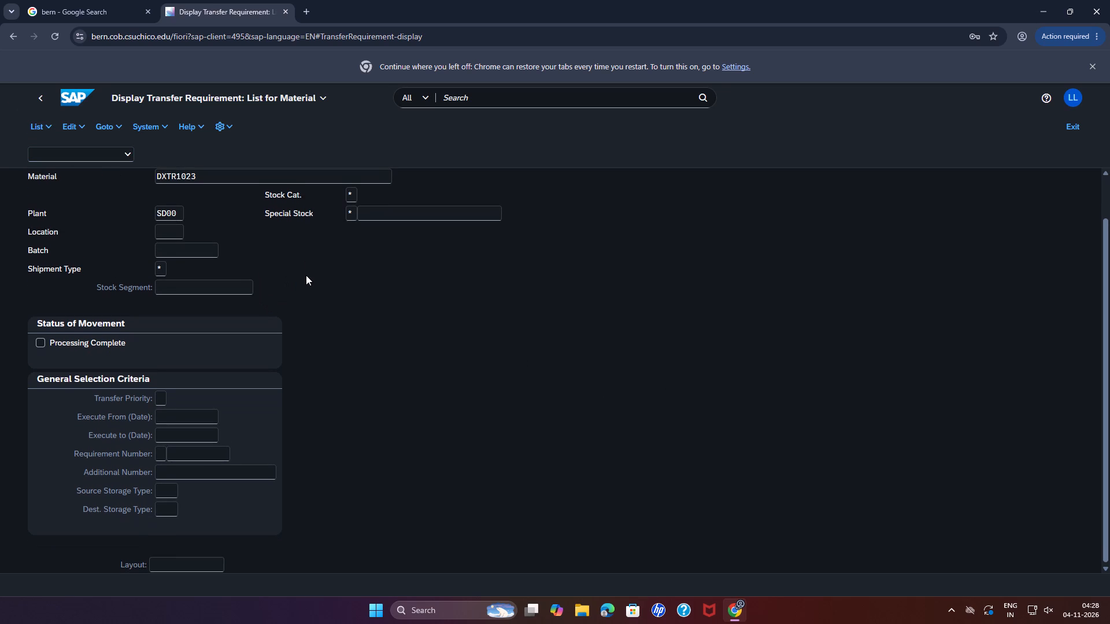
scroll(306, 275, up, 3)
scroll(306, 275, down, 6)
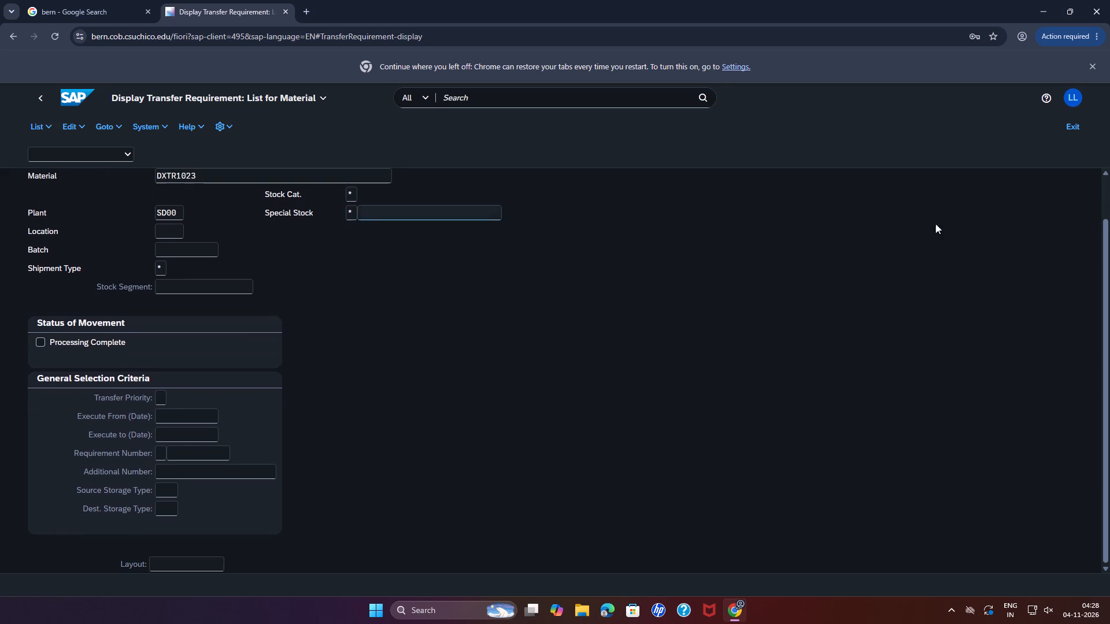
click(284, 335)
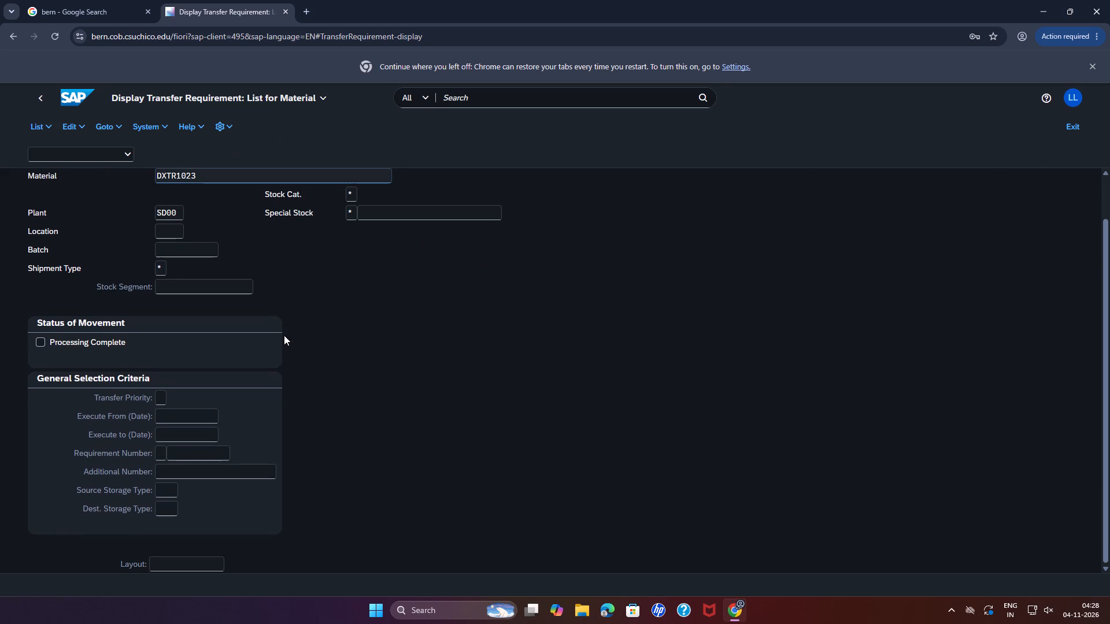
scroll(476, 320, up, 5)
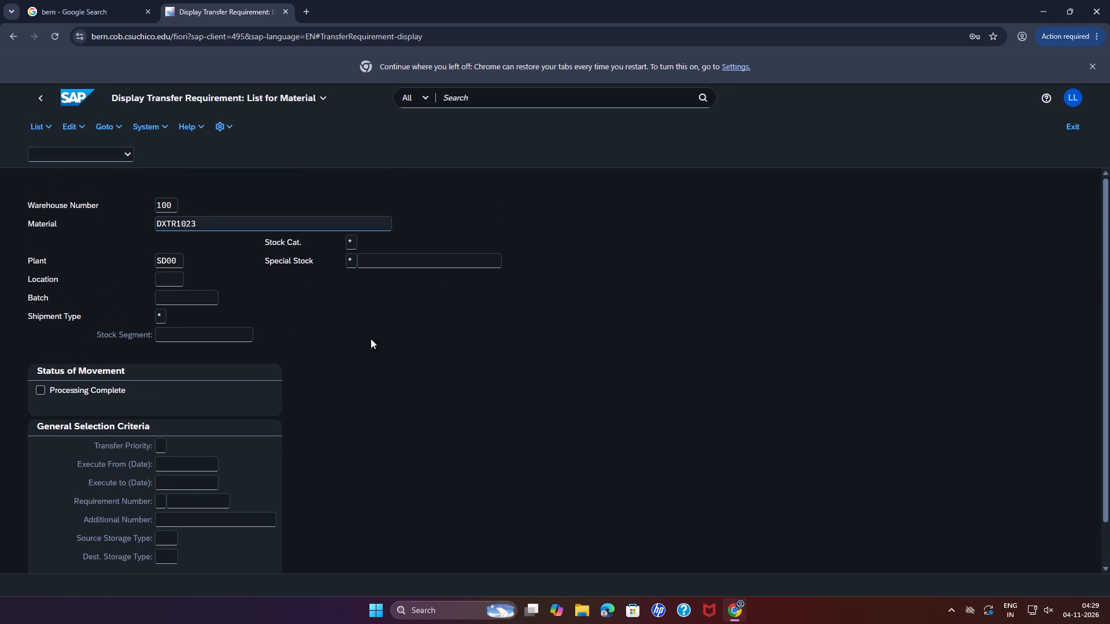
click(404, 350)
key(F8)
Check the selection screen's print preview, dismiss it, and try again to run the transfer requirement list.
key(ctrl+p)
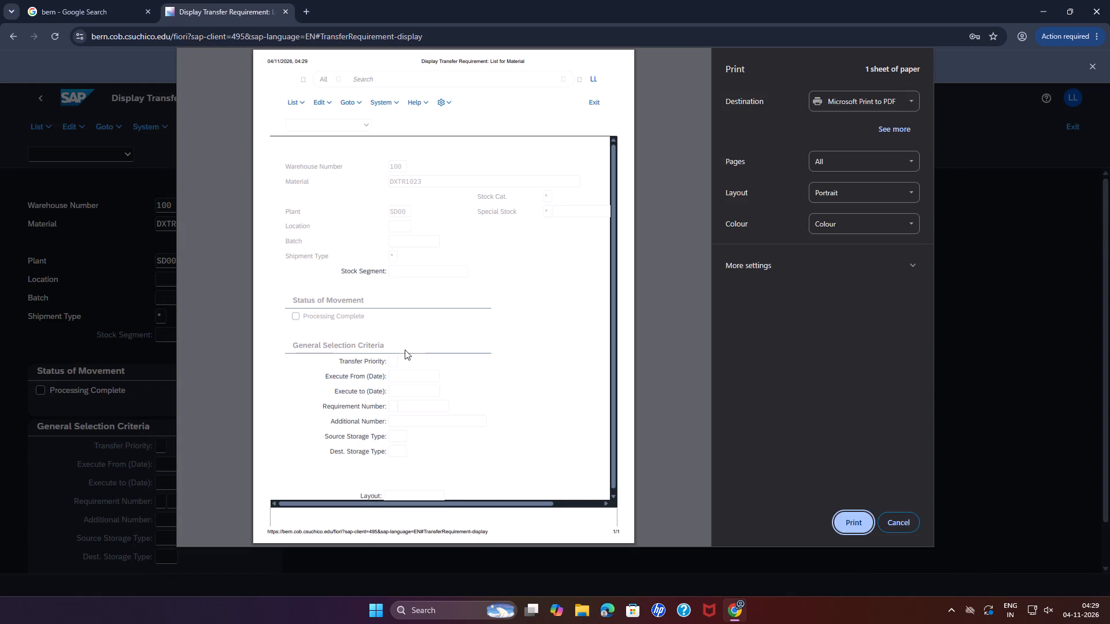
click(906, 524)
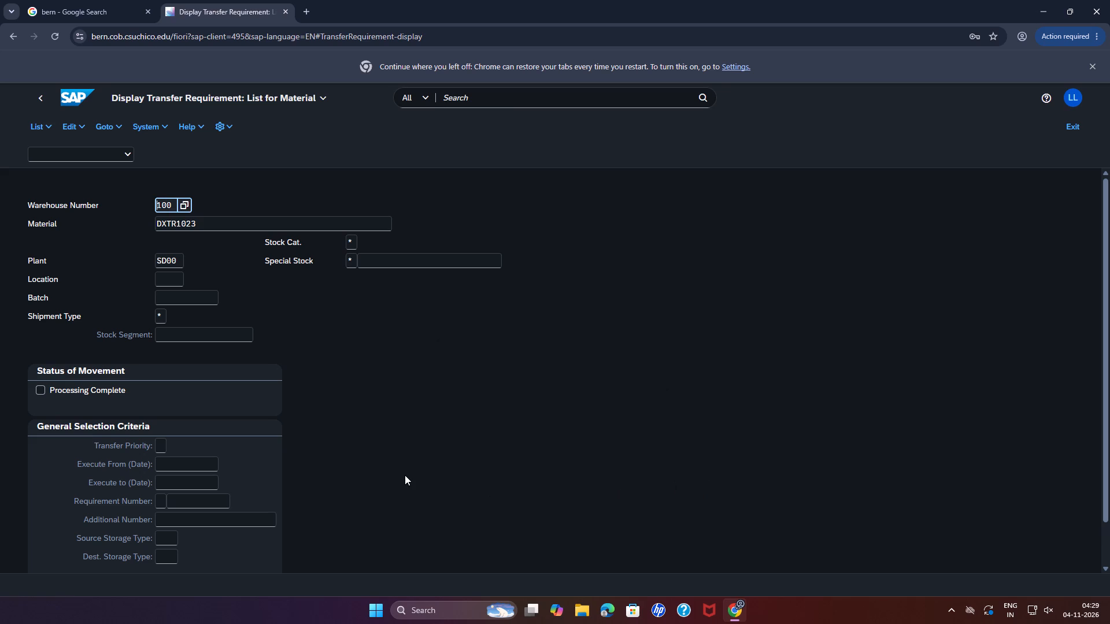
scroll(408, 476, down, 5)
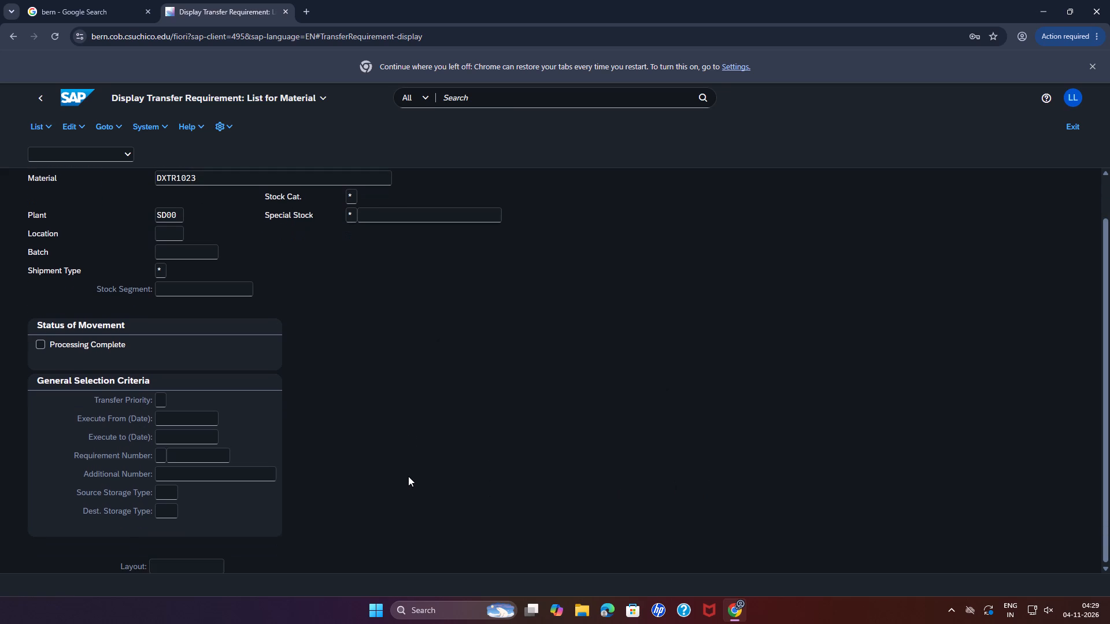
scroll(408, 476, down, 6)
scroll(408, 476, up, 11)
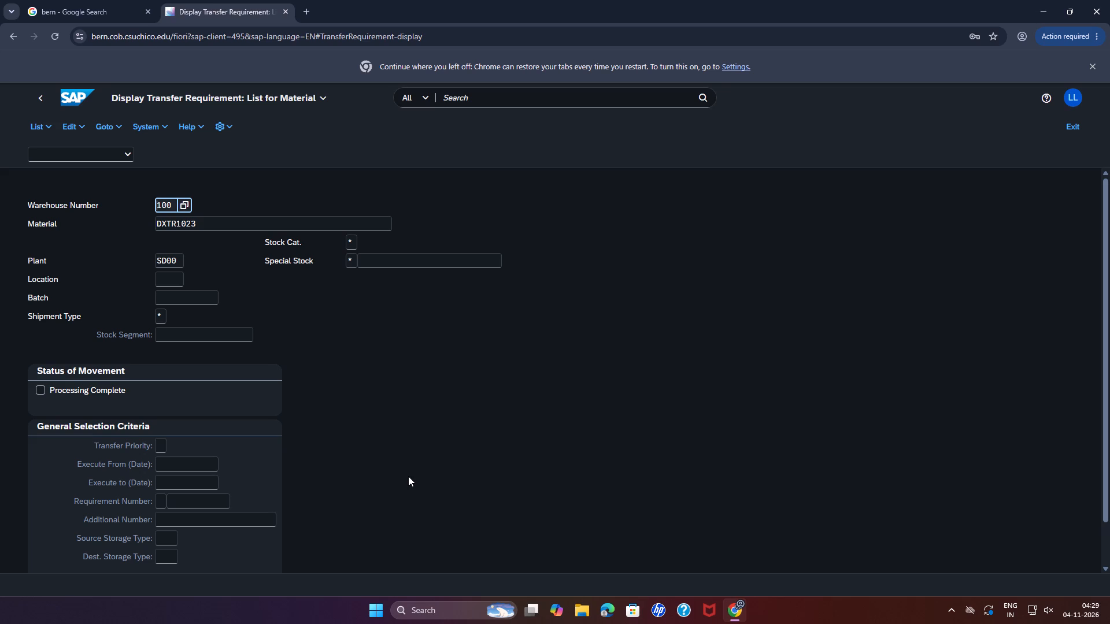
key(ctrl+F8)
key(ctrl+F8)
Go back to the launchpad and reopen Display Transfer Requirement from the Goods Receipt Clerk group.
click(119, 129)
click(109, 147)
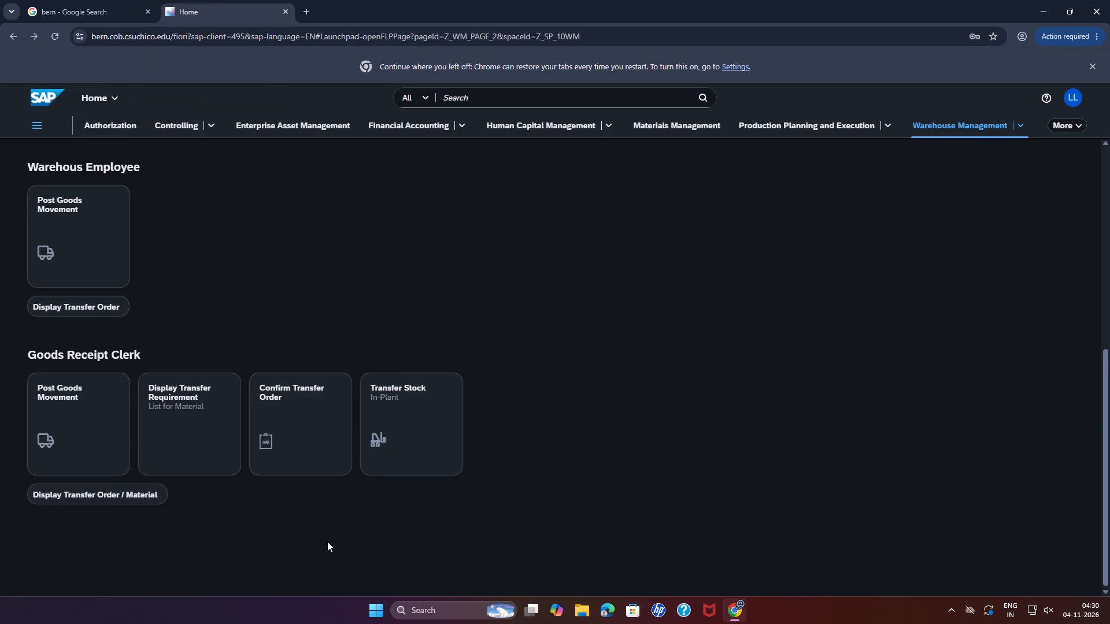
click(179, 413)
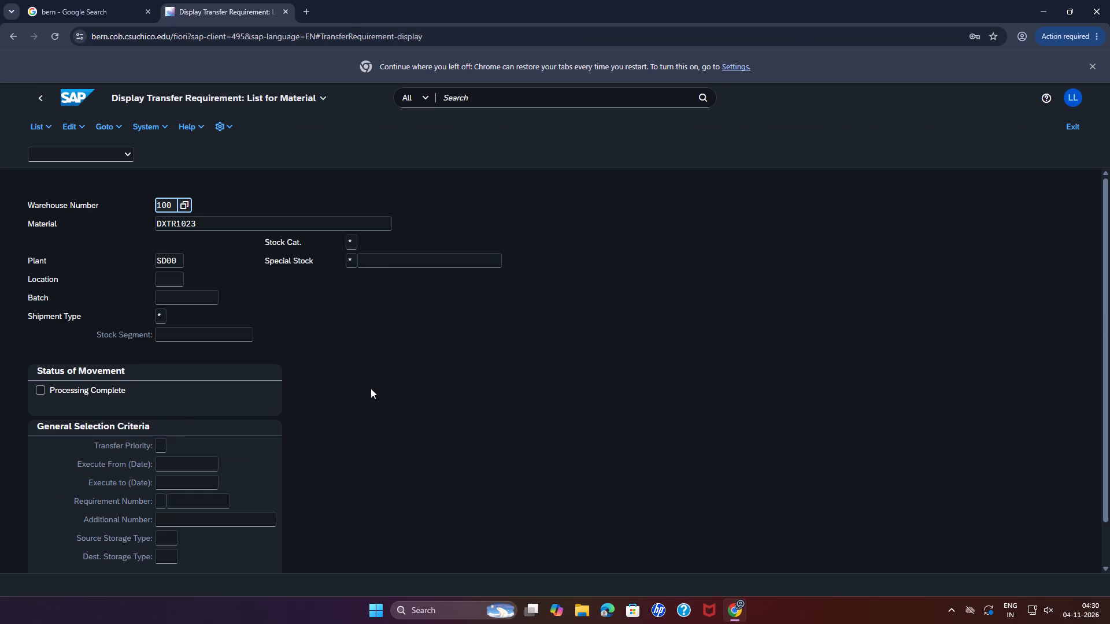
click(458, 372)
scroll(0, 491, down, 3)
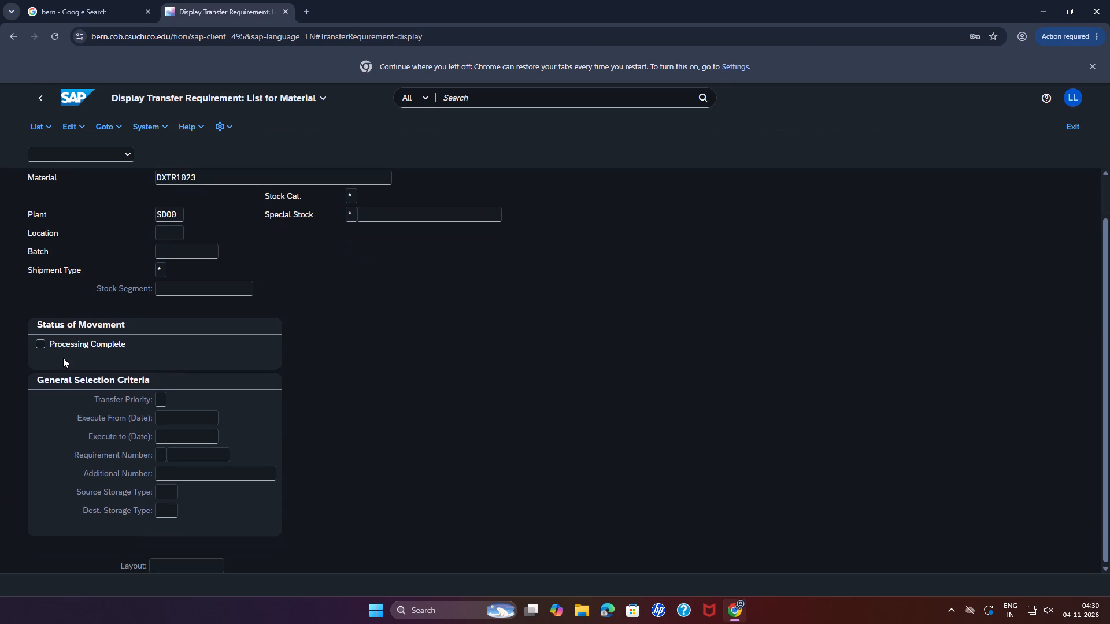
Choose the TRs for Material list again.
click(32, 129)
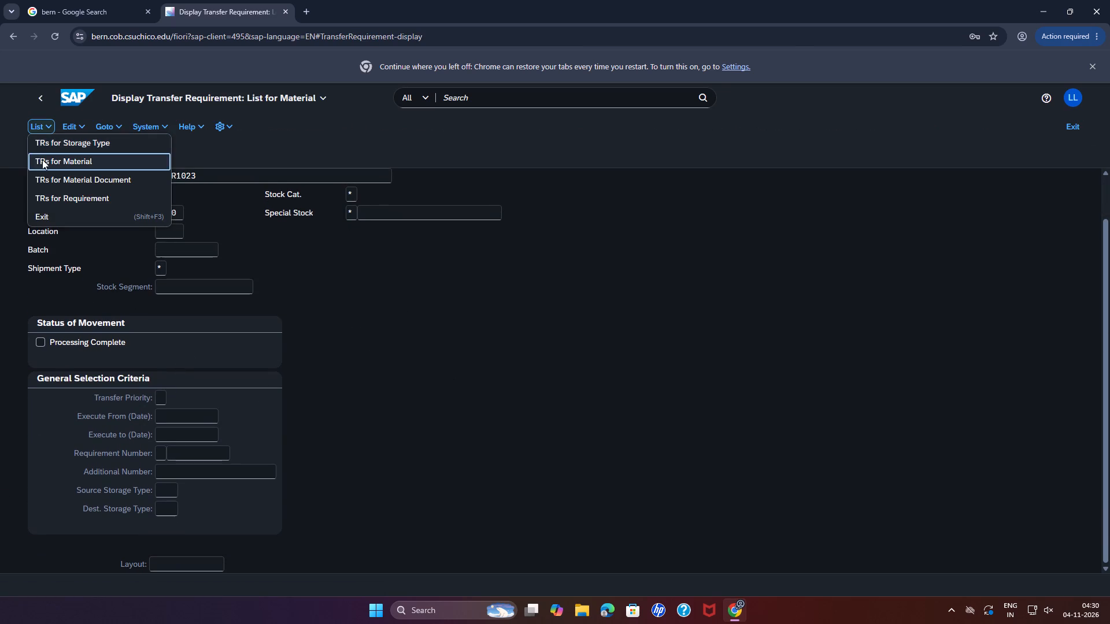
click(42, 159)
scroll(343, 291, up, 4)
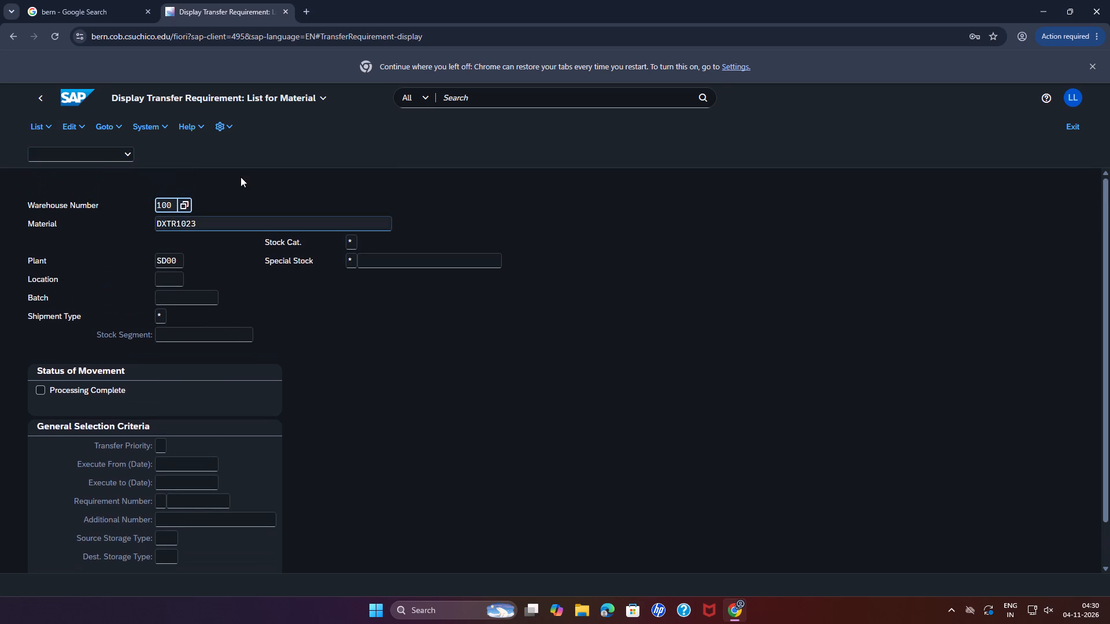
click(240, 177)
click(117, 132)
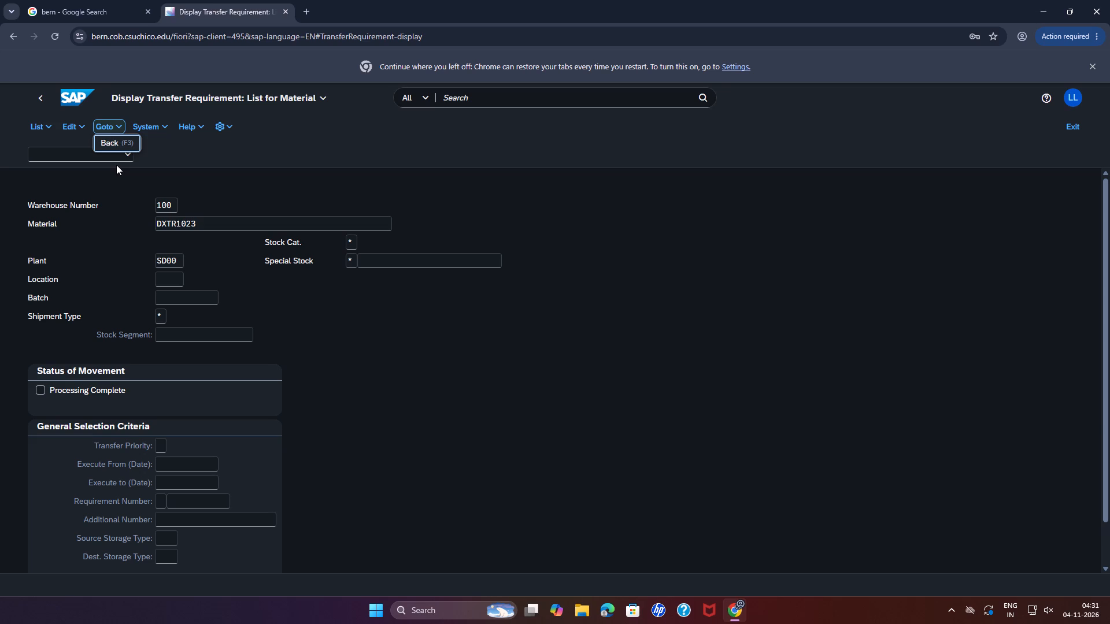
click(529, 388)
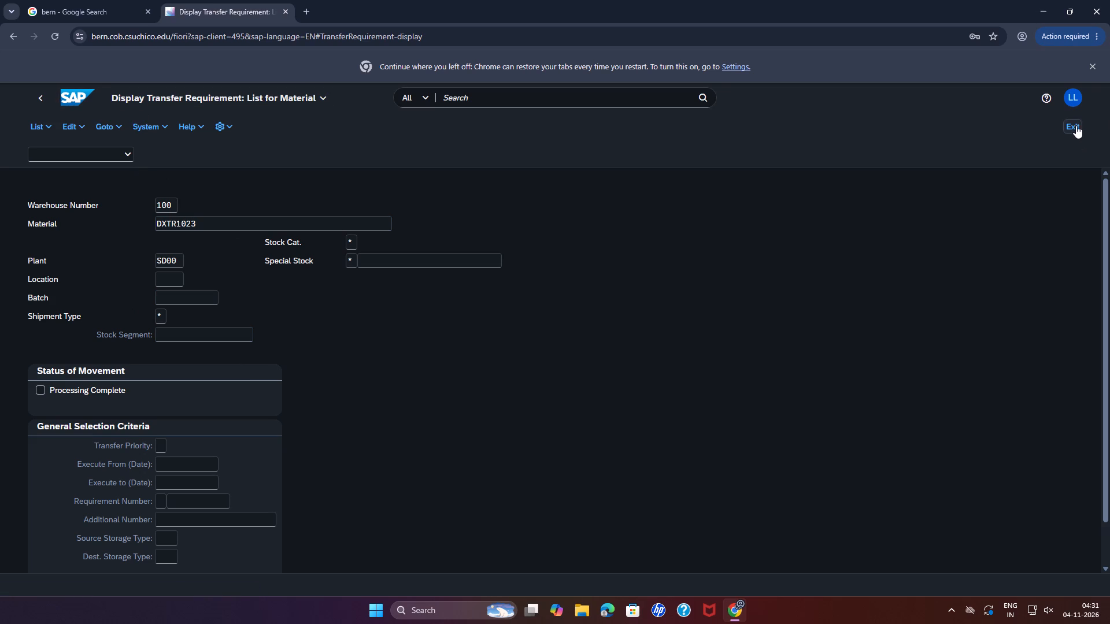
Return to the SAP home page and open the Warehouse Management space.
click(66, 108)
click(79, 91)
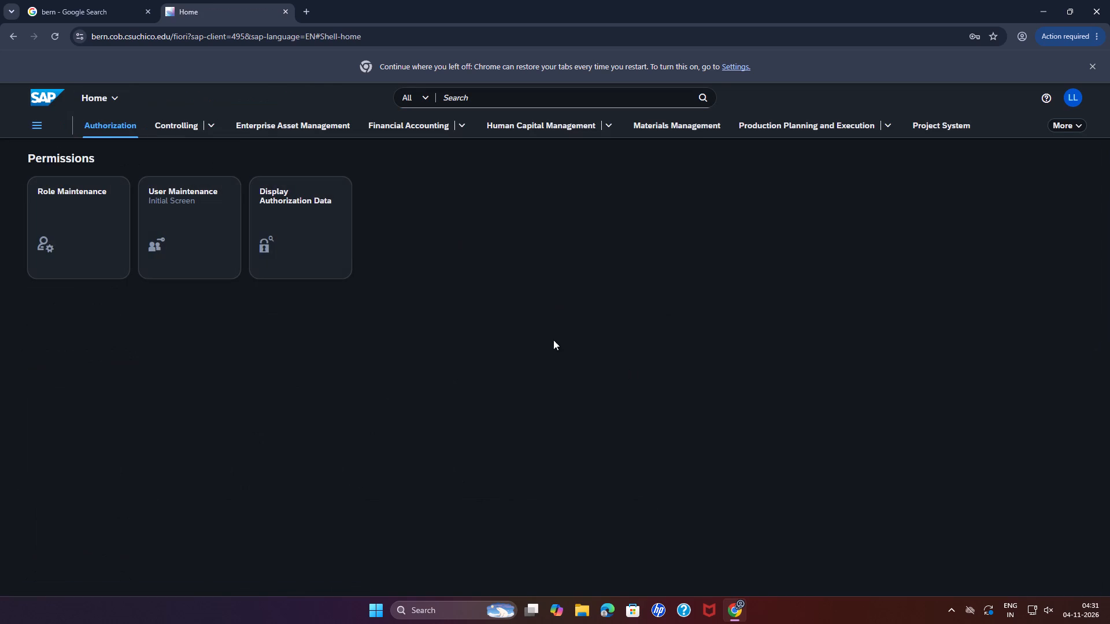
click(1064, 128)
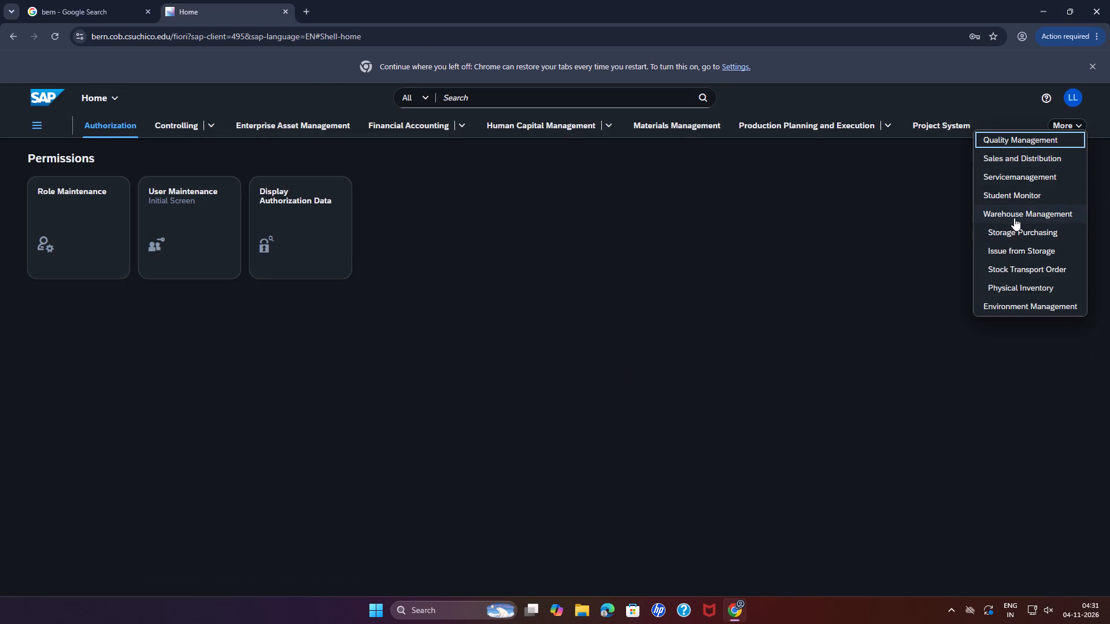
click(1014, 218)
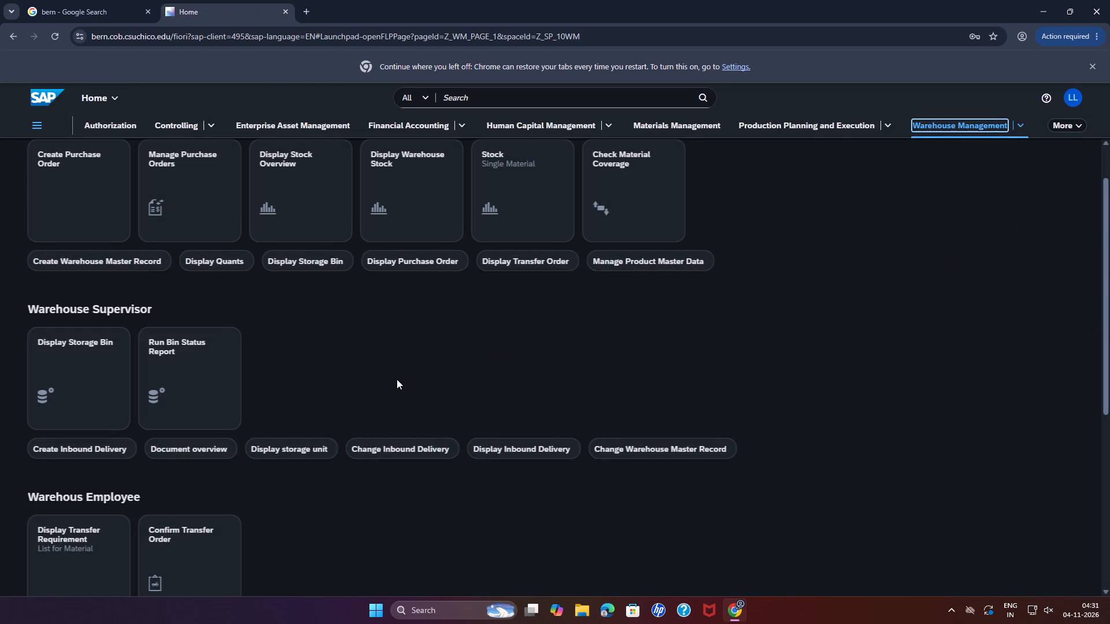
Open the Create Purchase Order app from the Plant Manager group on the Storage Purchasing page.
scroll(271, 444, down, 2)
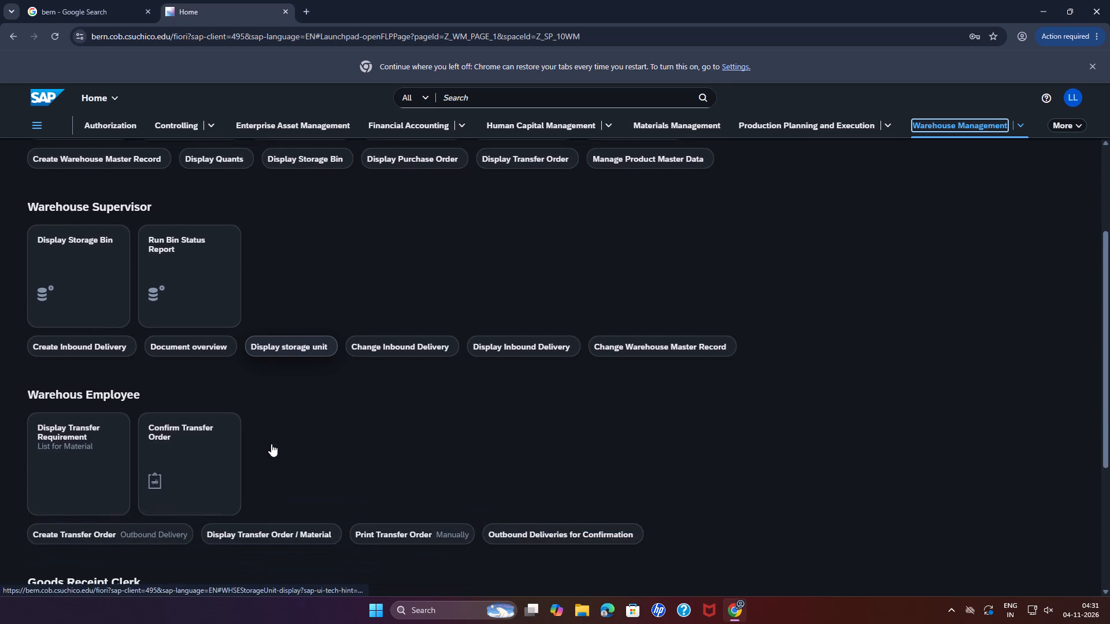
scroll(271, 444, down, 4)
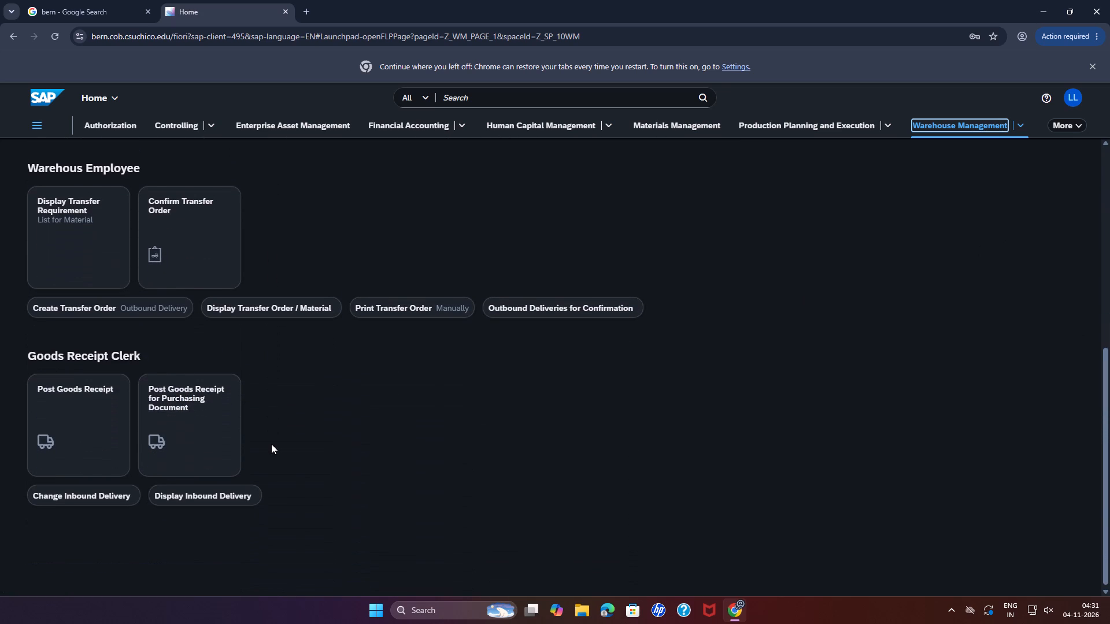
scroll(271, 444, down, 3)
scroll(271, 444, up, 2)
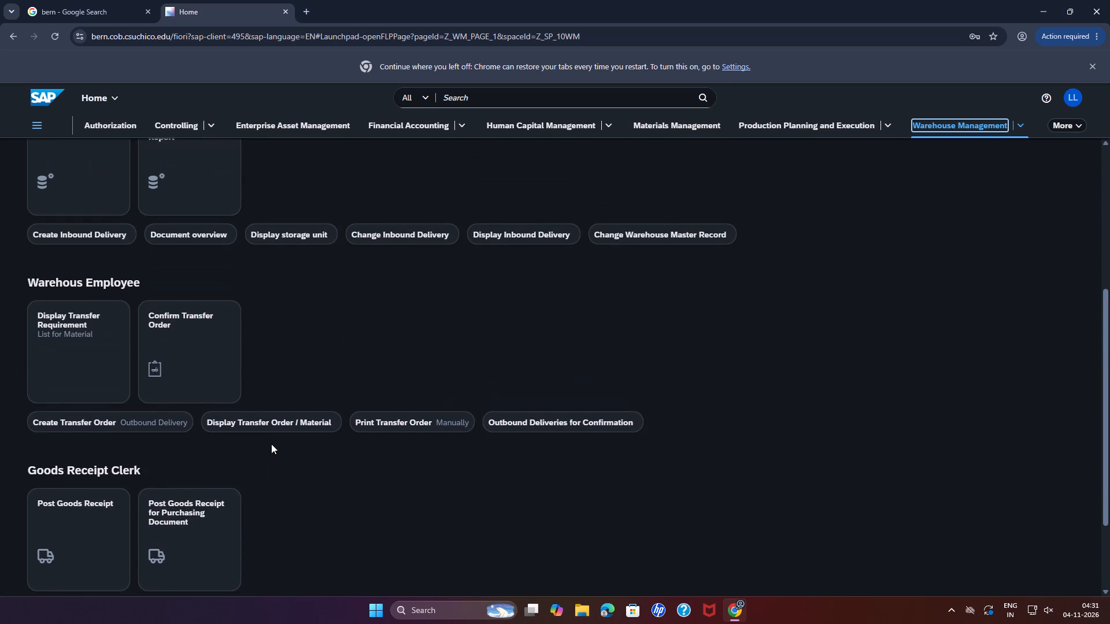
scroll(272, 443, up, 2)
scroll(272, 443, down, 3)
scroll(272, 443, up, 6)
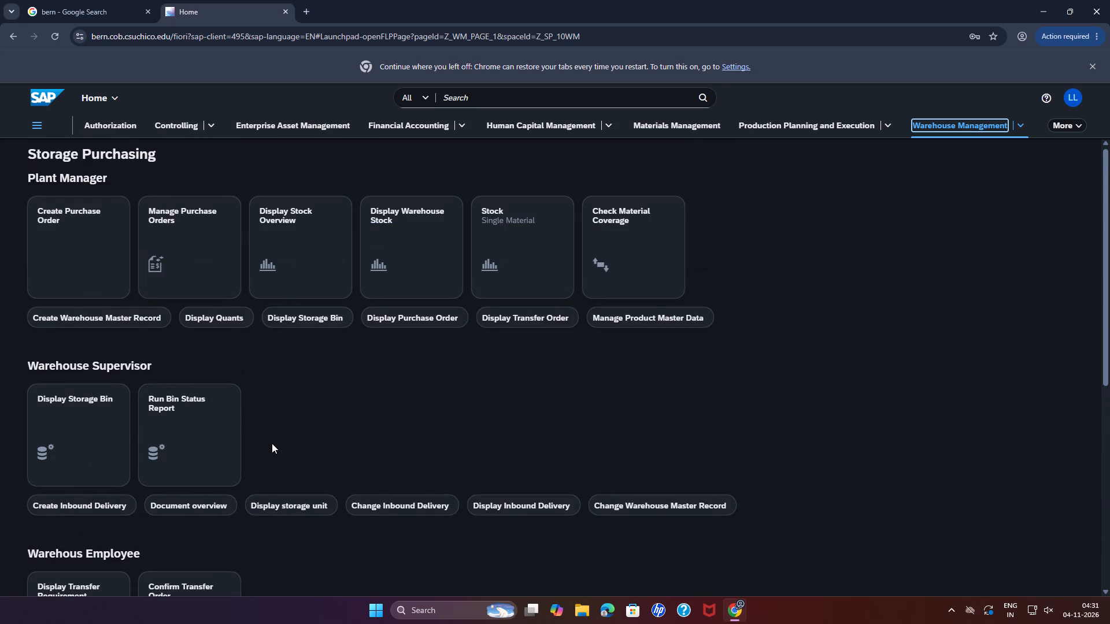
scroll(272, 443, up, 4)
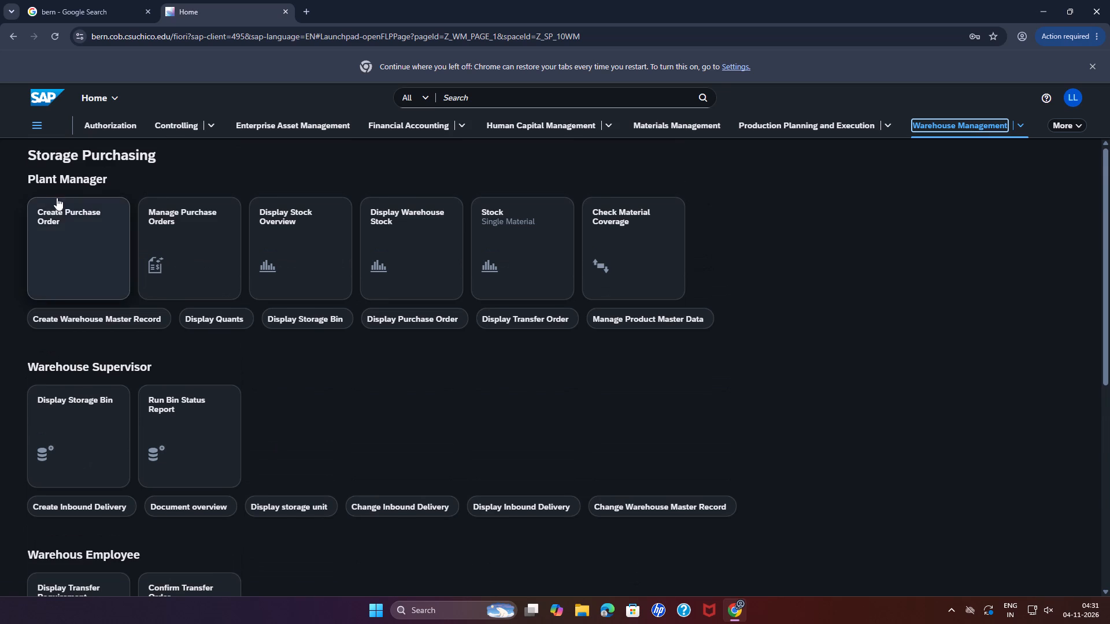
click(70, 223)
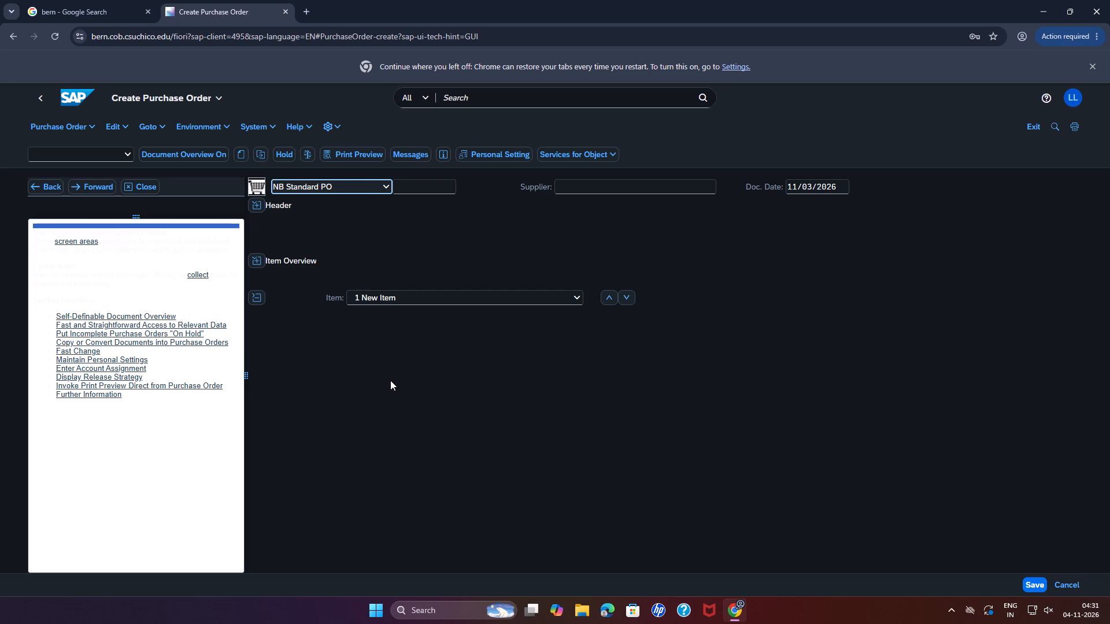
Enter supplier 103023 for the standard purchase order.
click(595, 191)
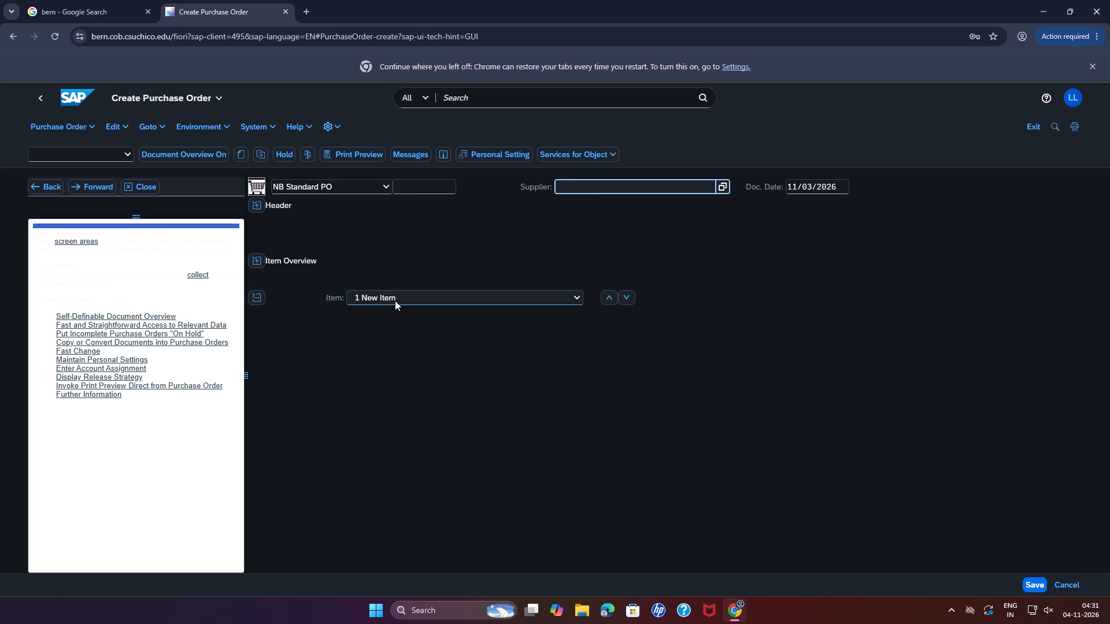
key(1)
key(0)
key(3)
text(0.)
key(BackSpace)
text(23)
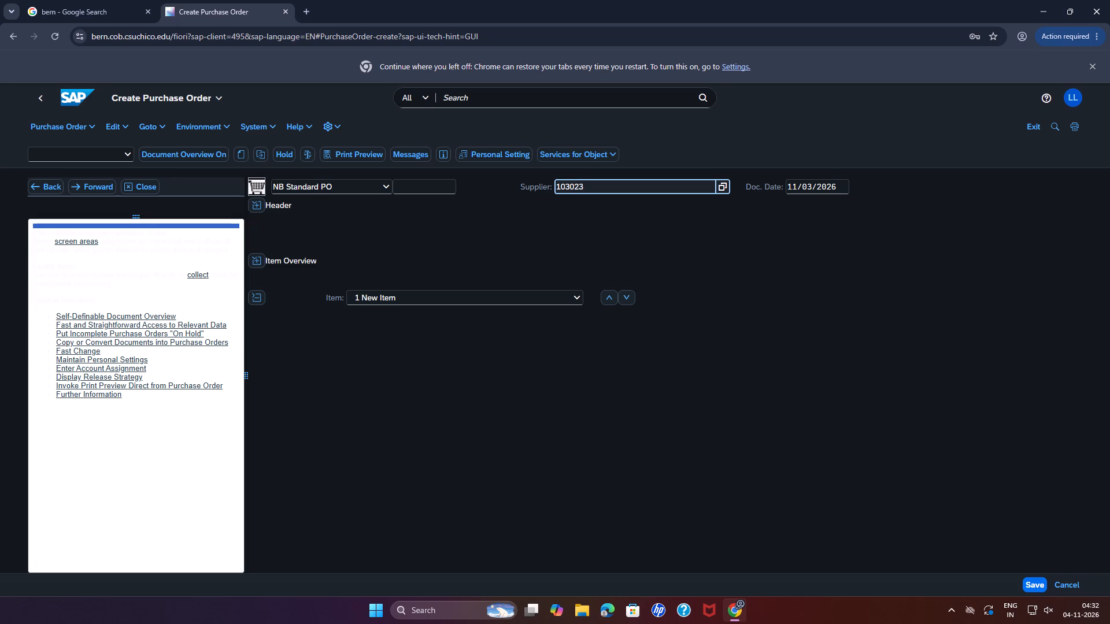
key(Return)
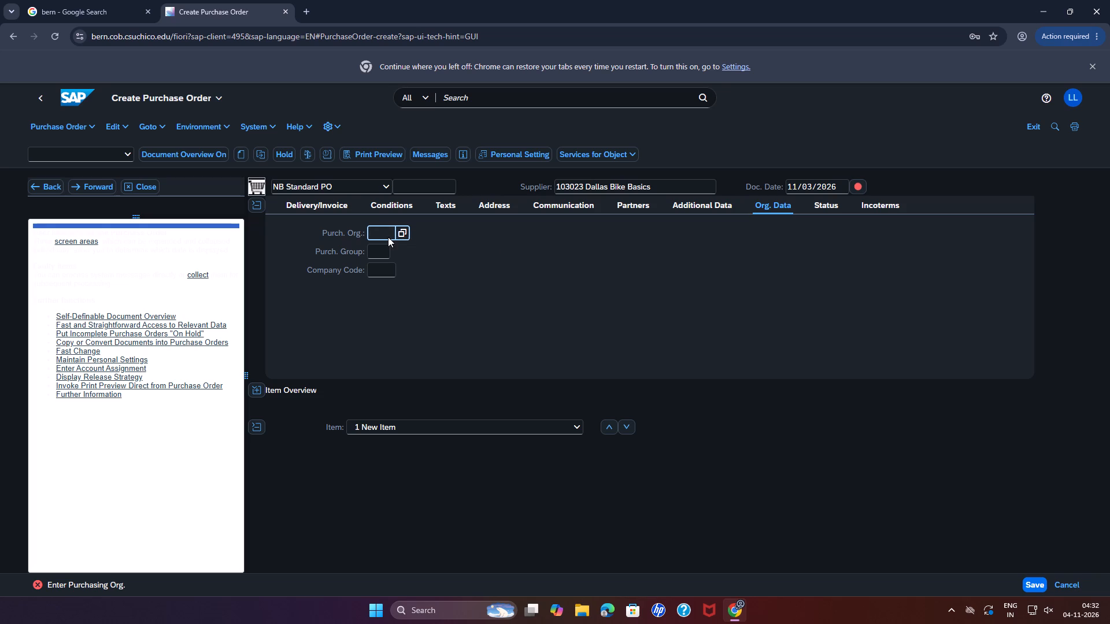
Set the organizational data to purchasing organization US00, purchasing group N00 and company code US00.
click(405, 230)
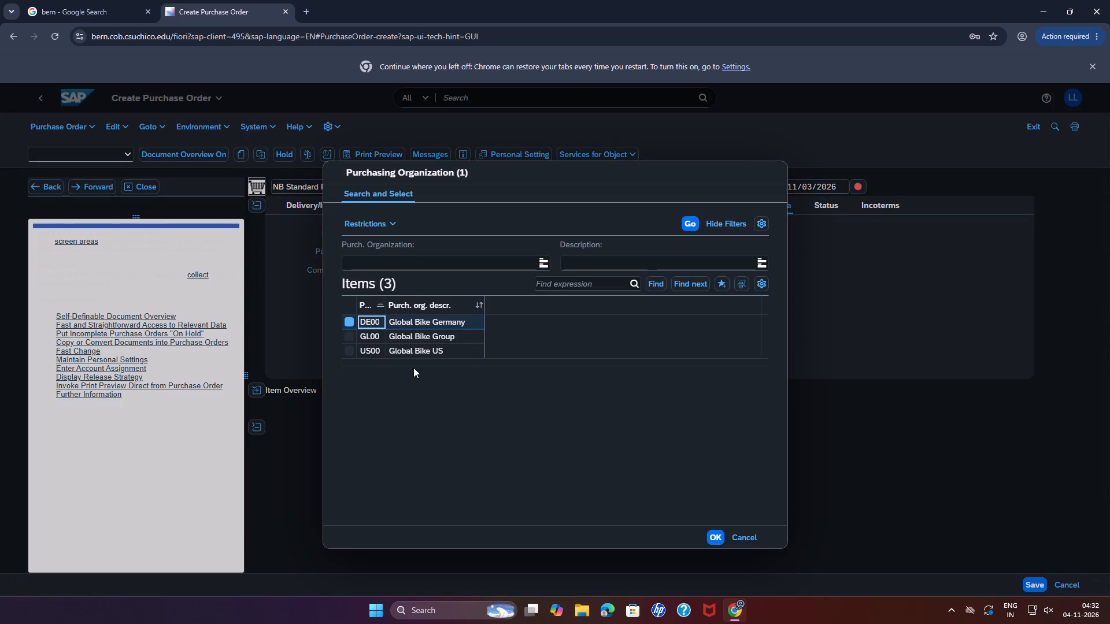
click(395, 358)
click(391, 351)
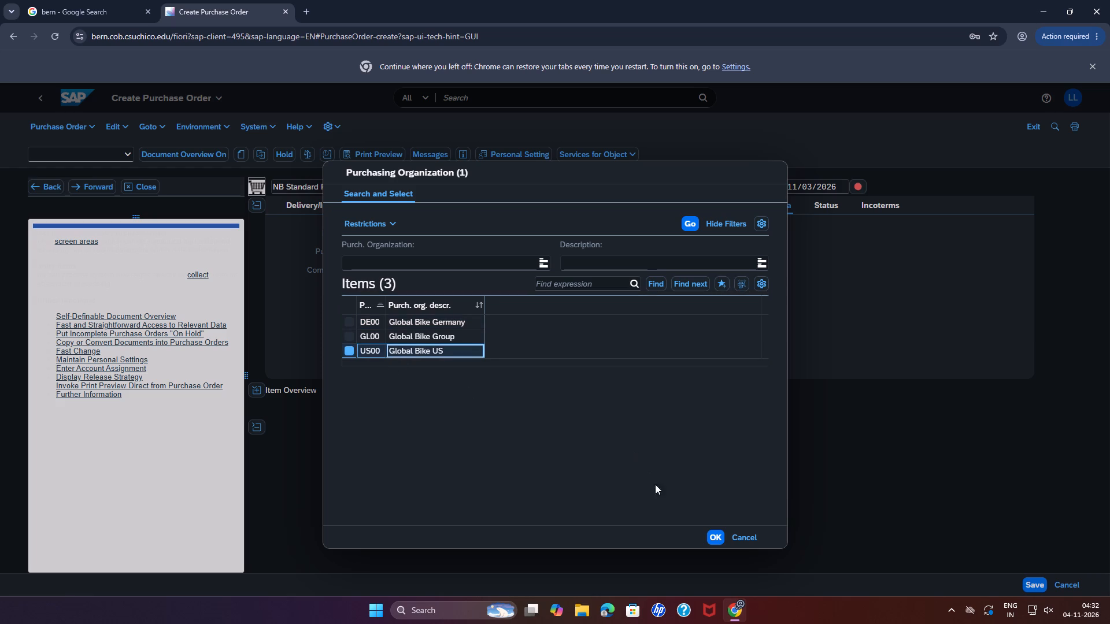
click(716, 540)
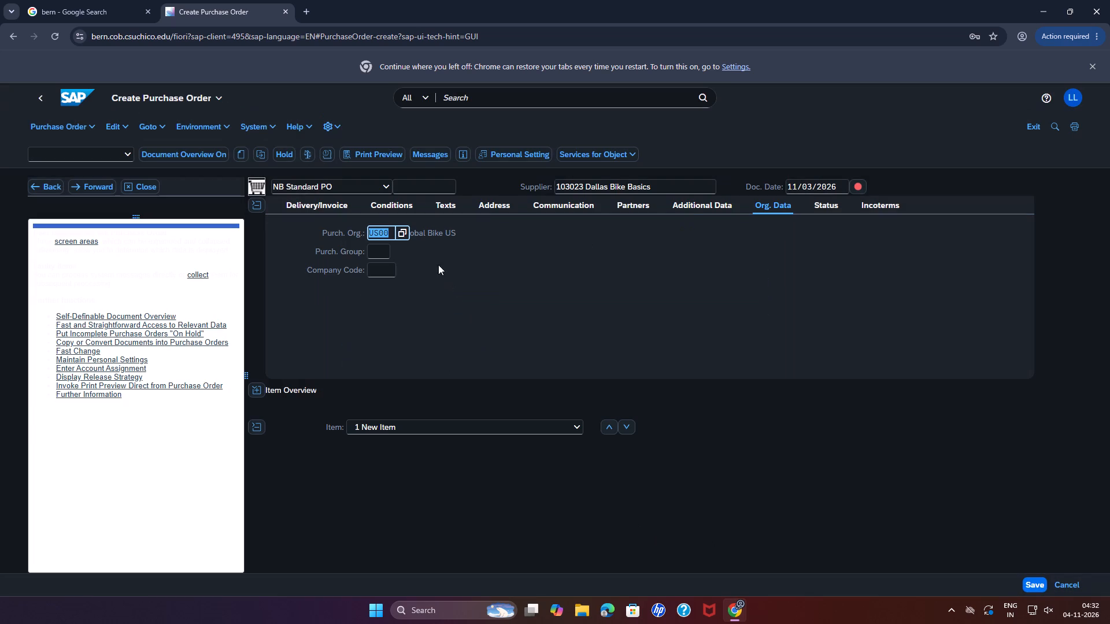
click(379, 252)
click(395, 250)
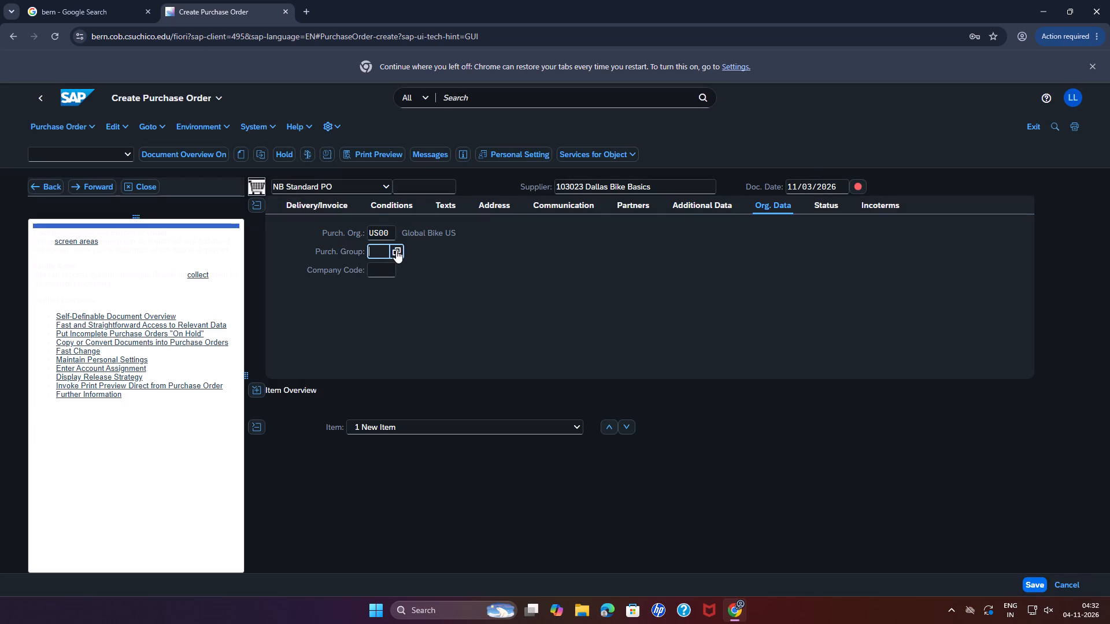
click(390, 336)
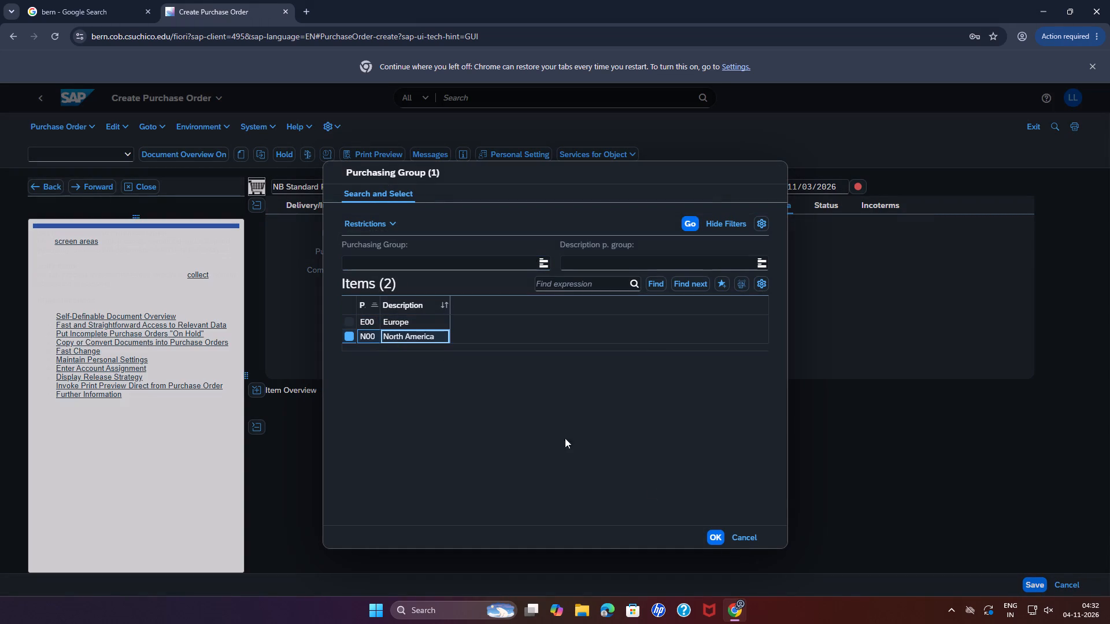
click(709, 536)
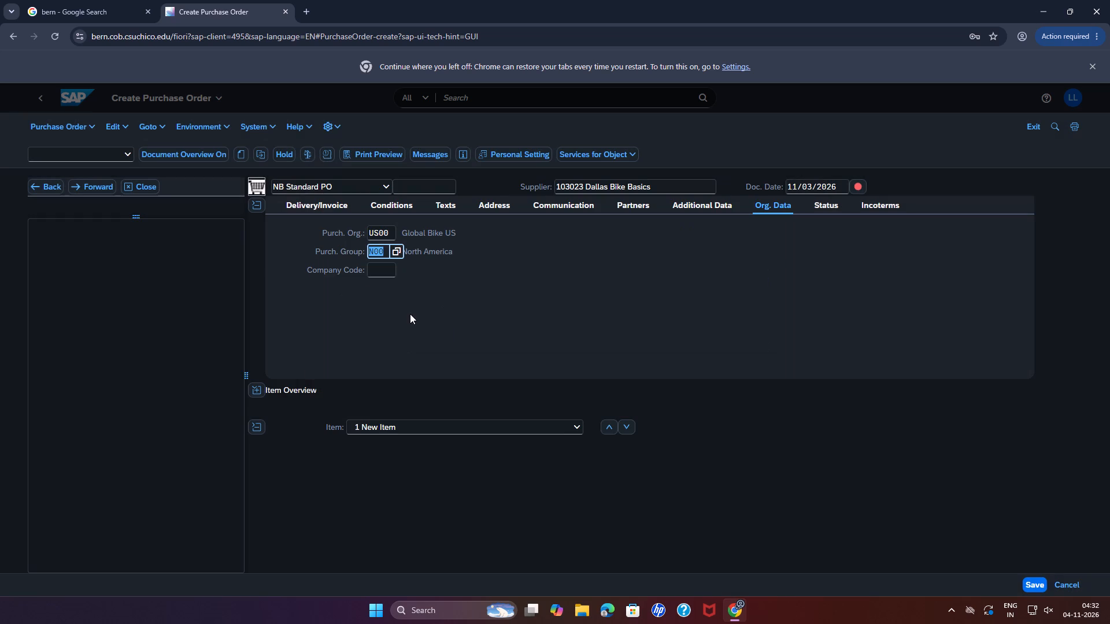
click(388, 267)
click(402, 271)
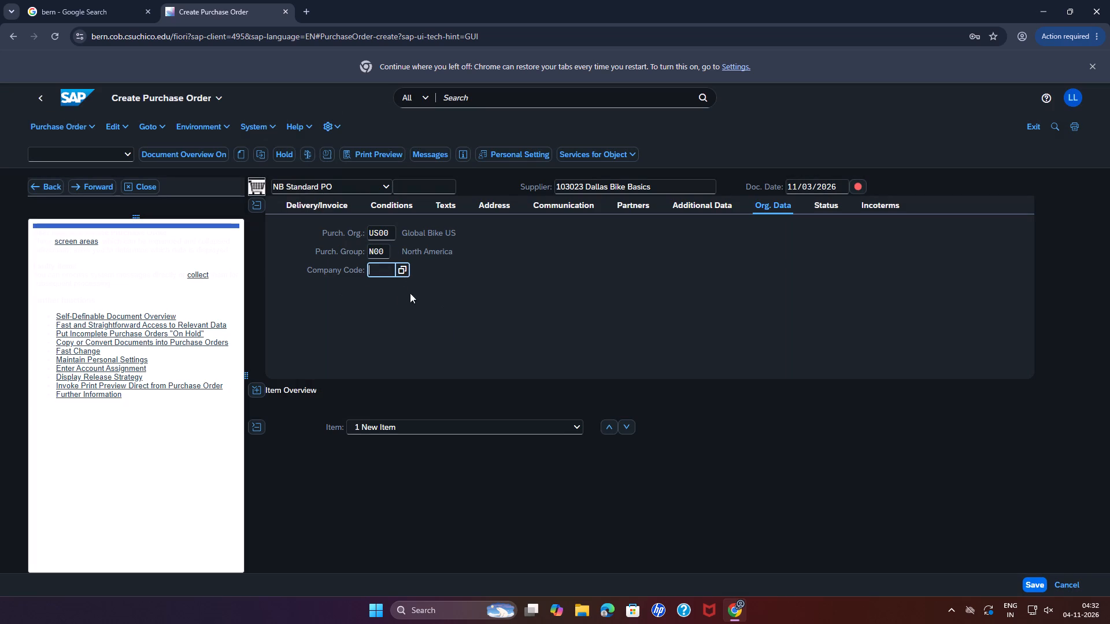
click(387, 336)
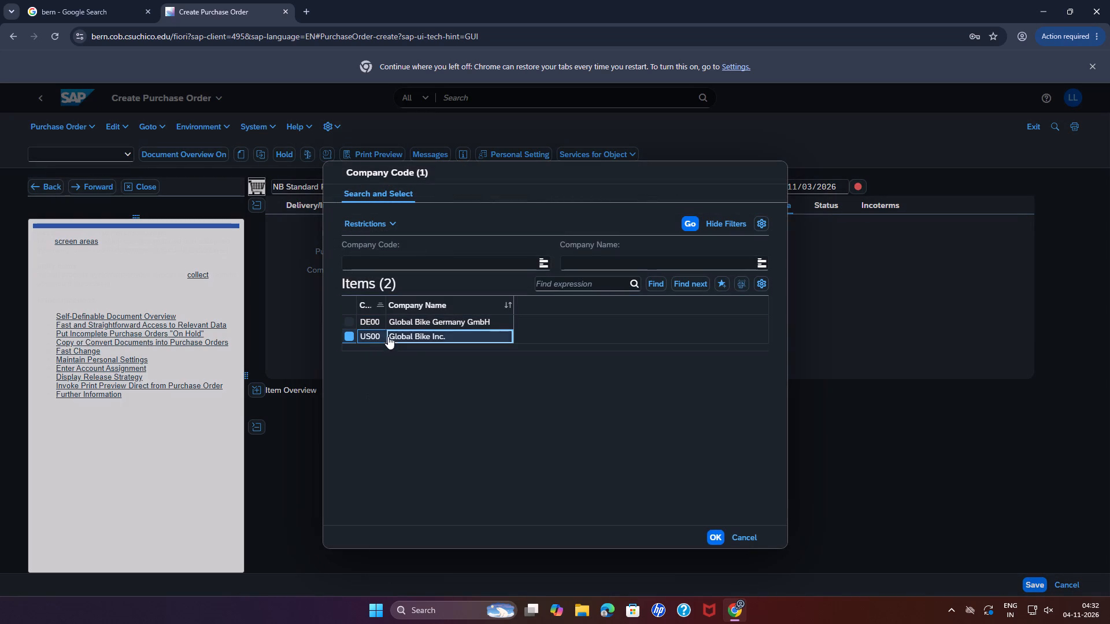
click(710, 541)
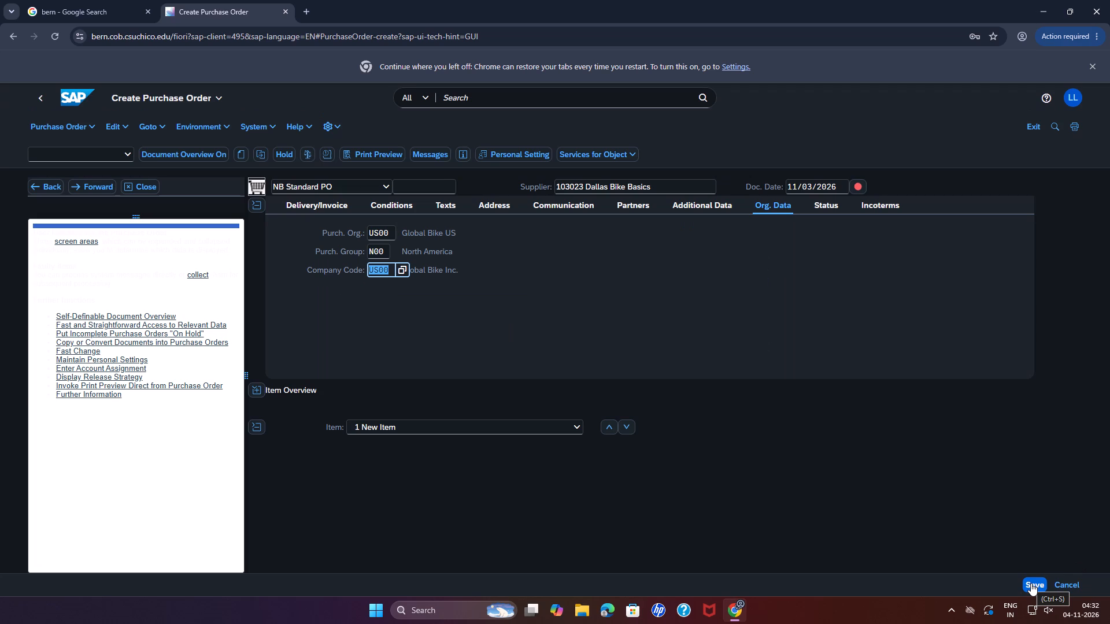
Expand the item overview and add material KPAD1023 as the first order item.
click(256, 395)
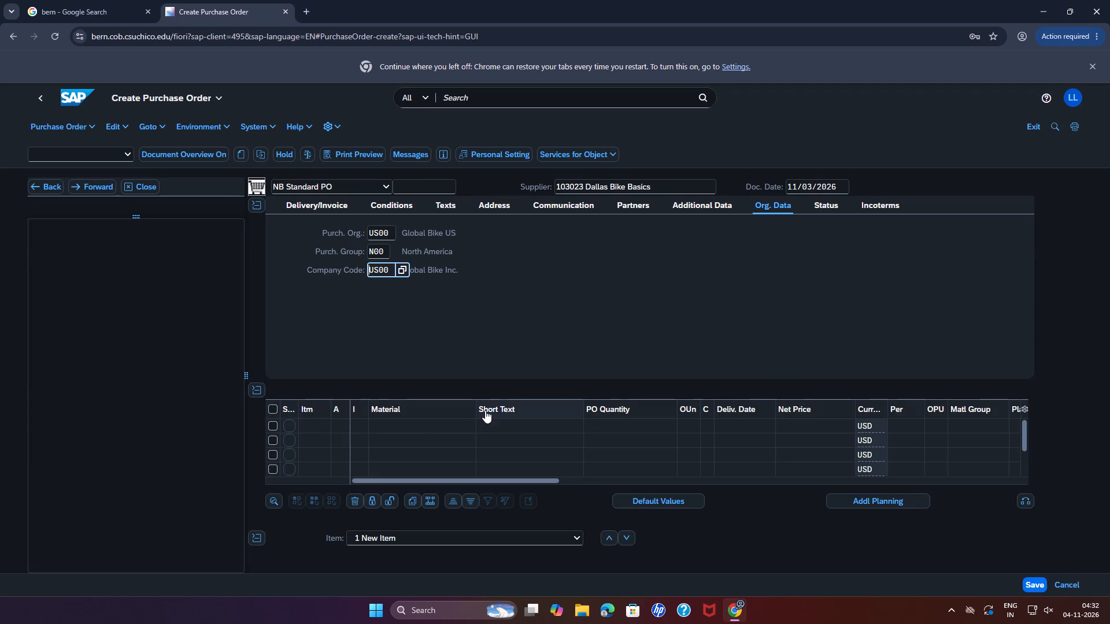
click(394, 426)
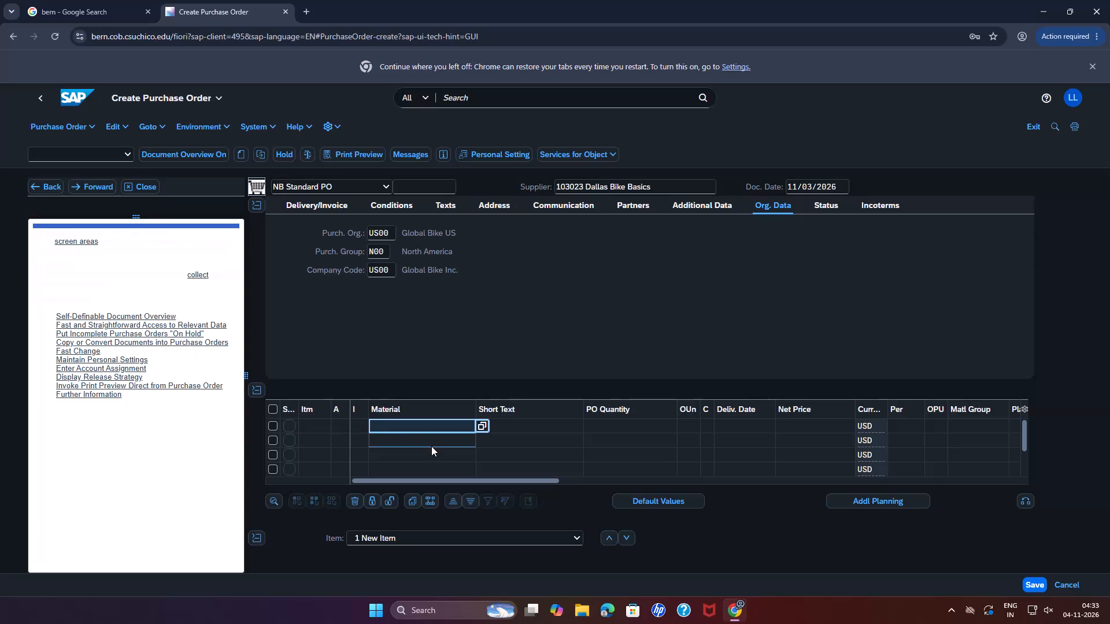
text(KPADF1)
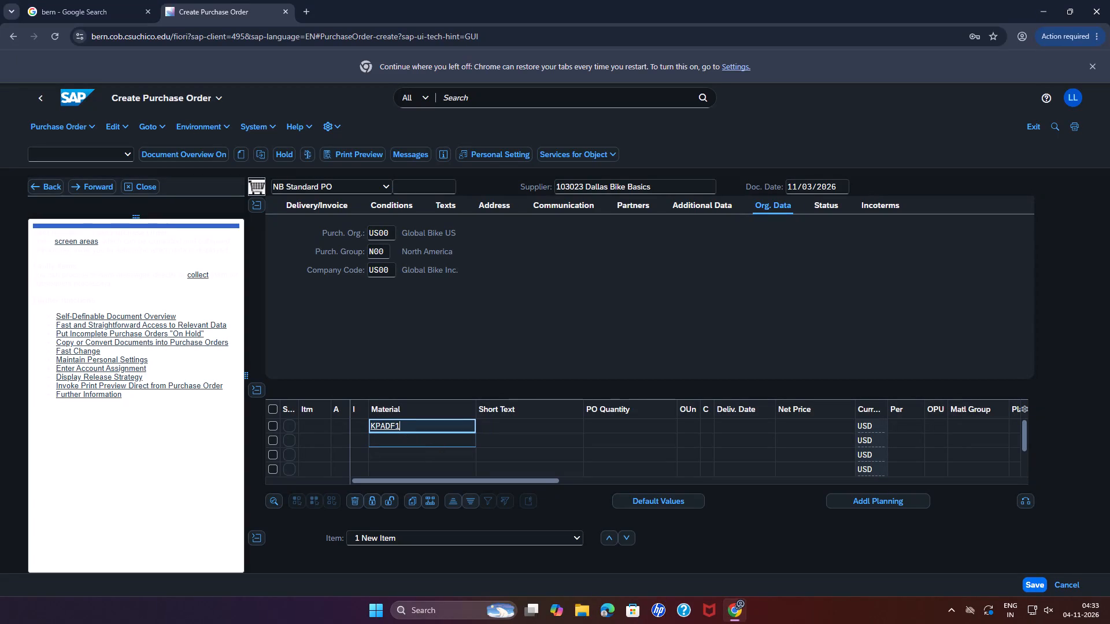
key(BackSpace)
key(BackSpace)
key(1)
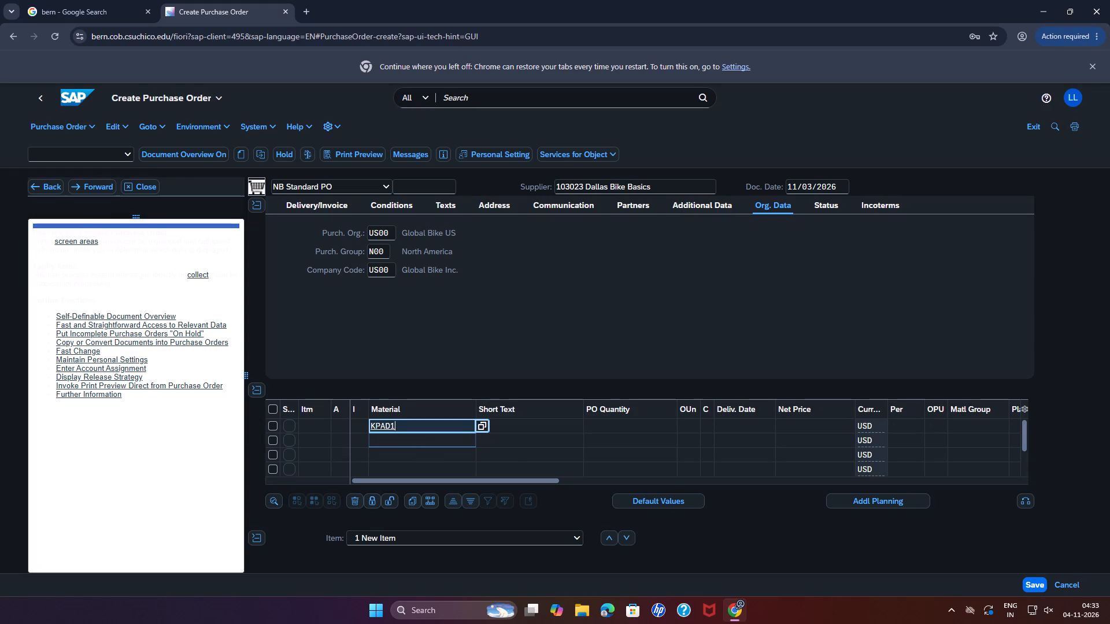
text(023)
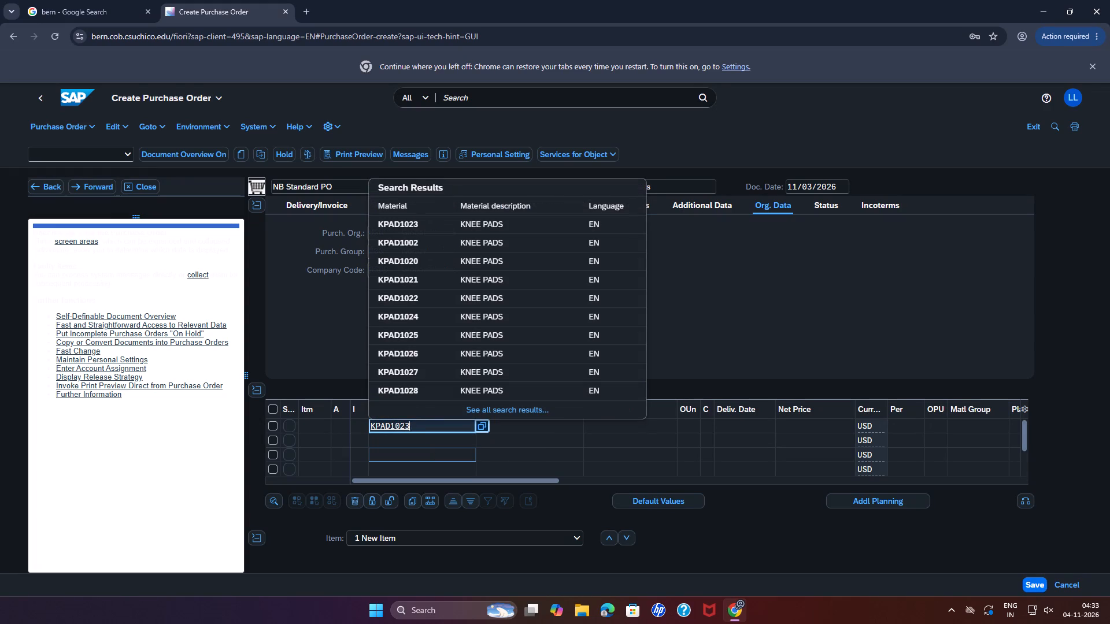
click(441, 224)
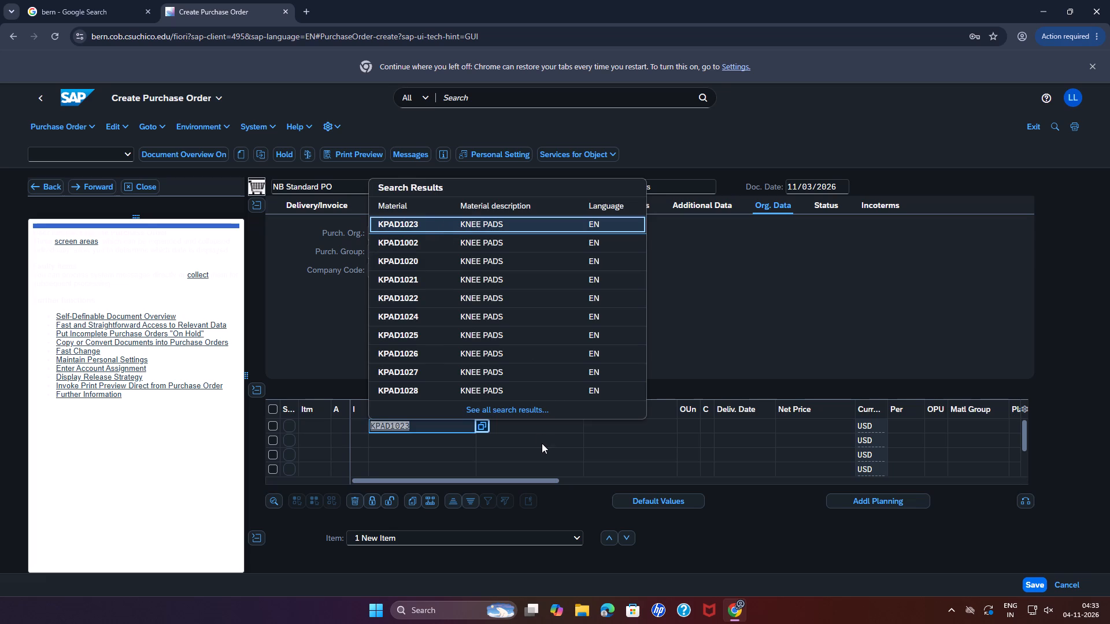
key(Return)
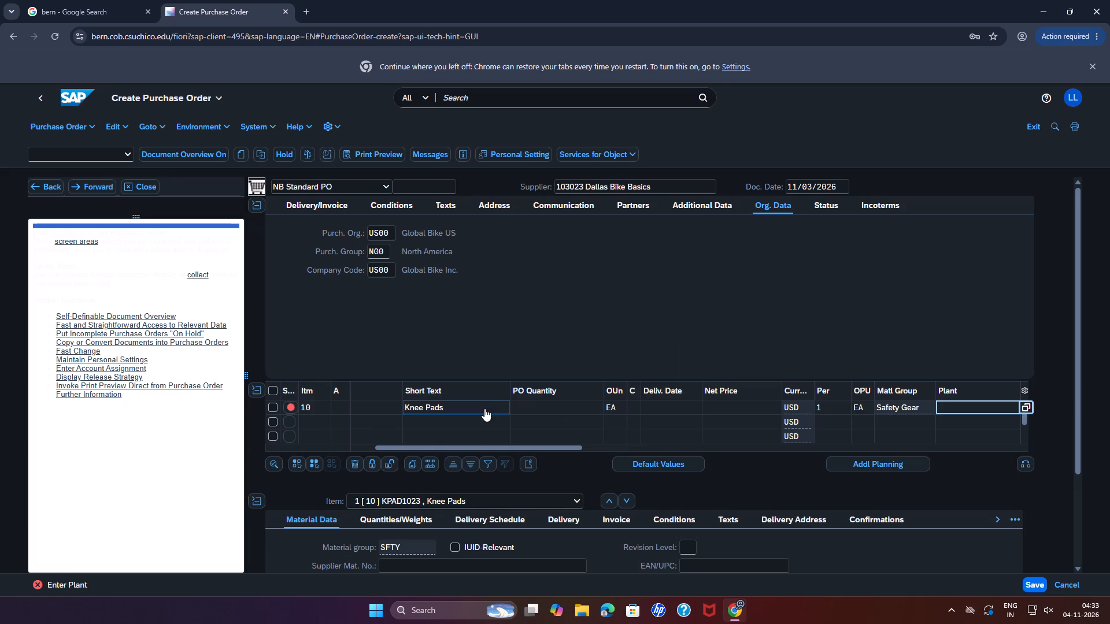
Give the Knee Pads item a quantity of 10, delivery date 11/17/2026 and net price of 25.
click(546, 411)
text(210)
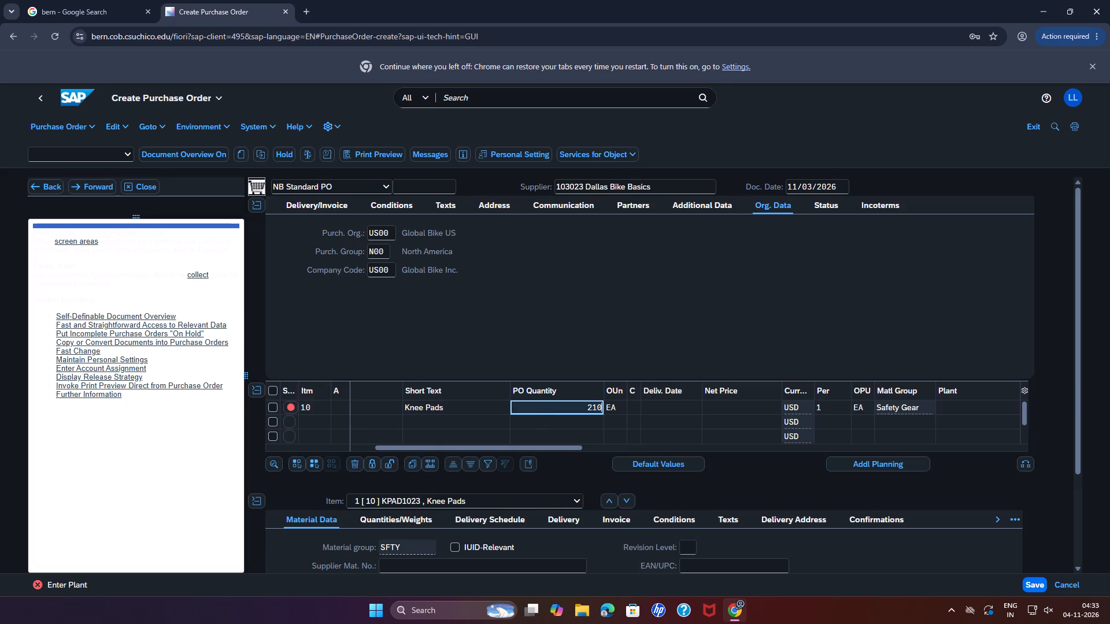
key(BackSpace)
key(BackSpace)
key(BackSpace)
text(10)
click(661, 403)
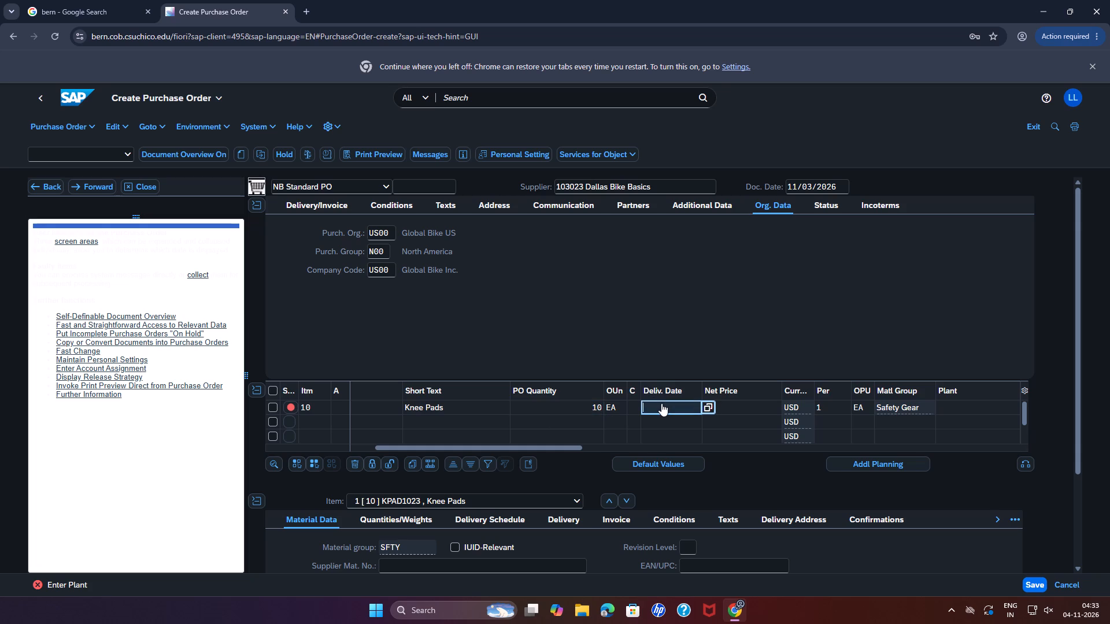
click(708, 406)
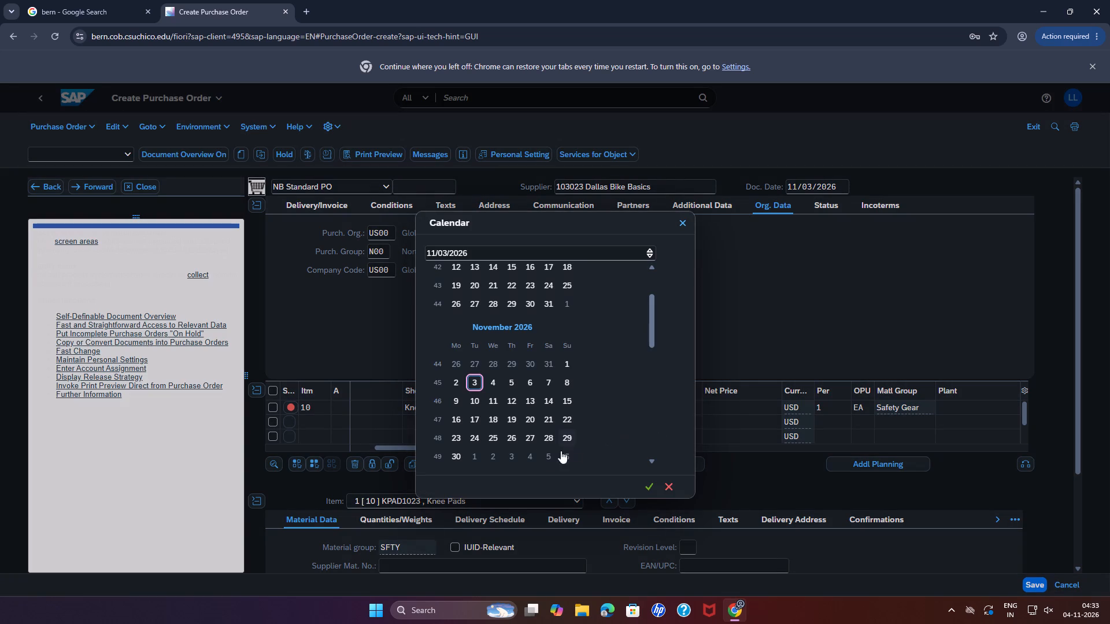
click(474, 421)
click(646, 489)
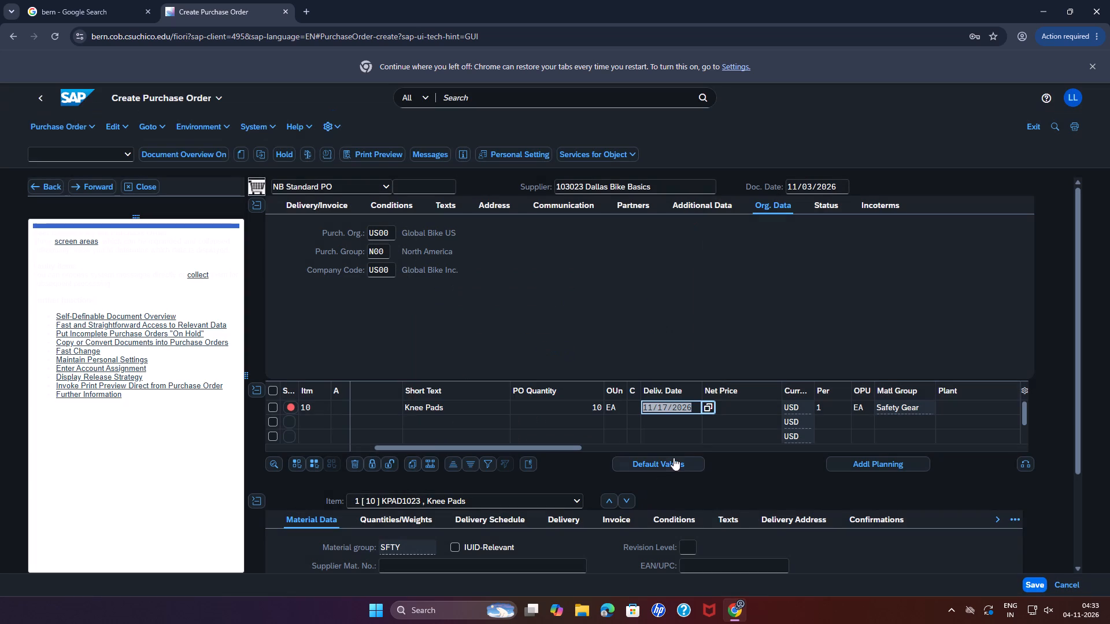
click(758, 405)
text(25)
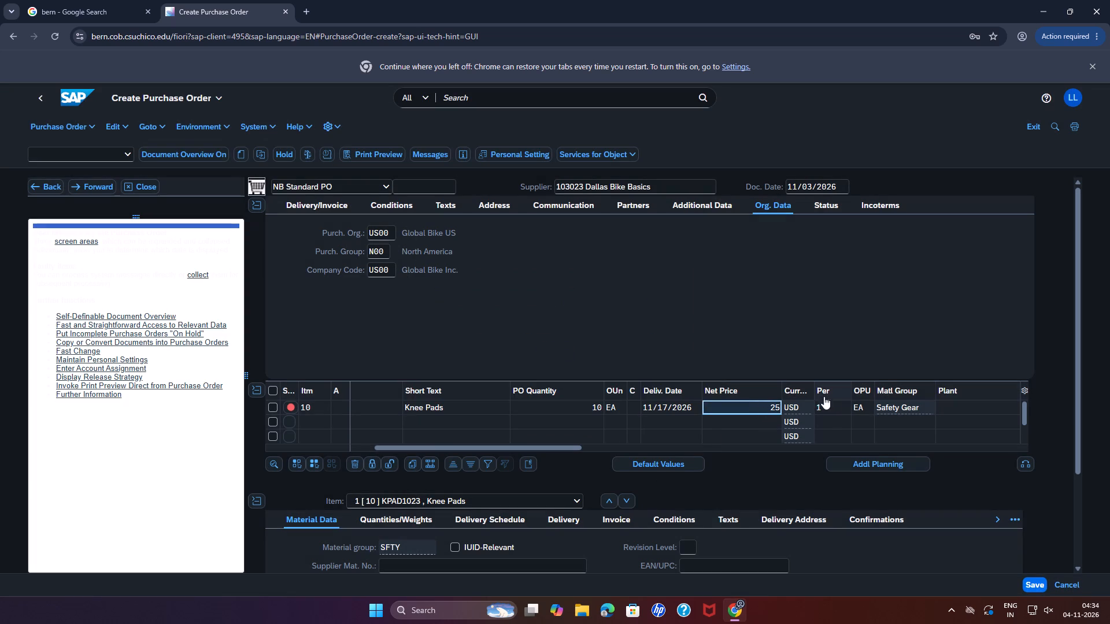
Assign the San Diego plant SD00 to the Knee Pads item.
click(943, 408)
click(1022, 407)
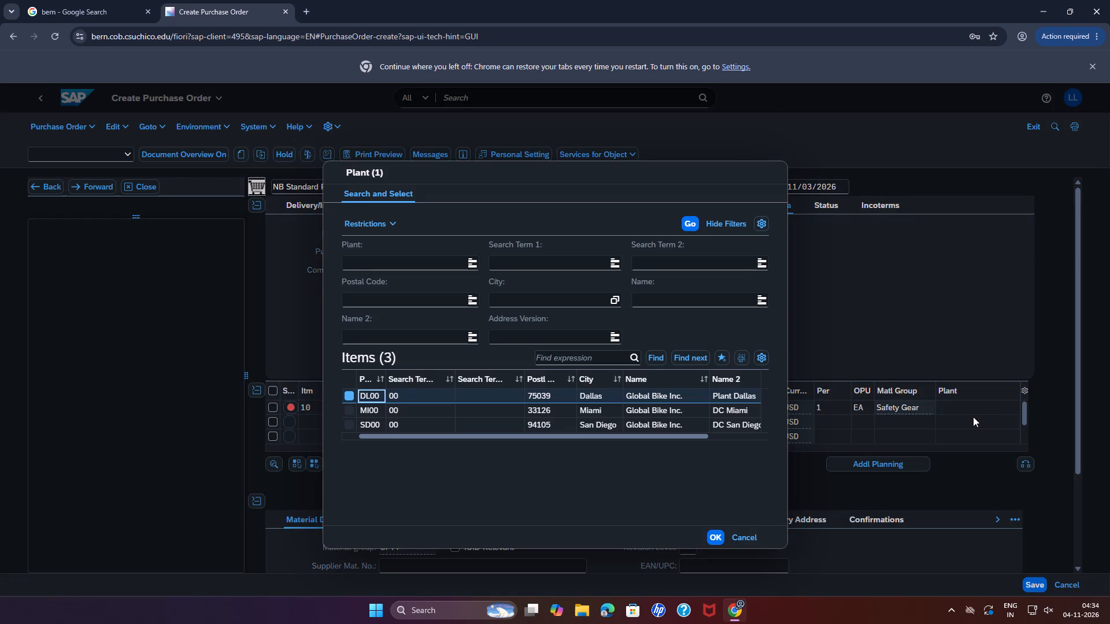
click(353, 425)
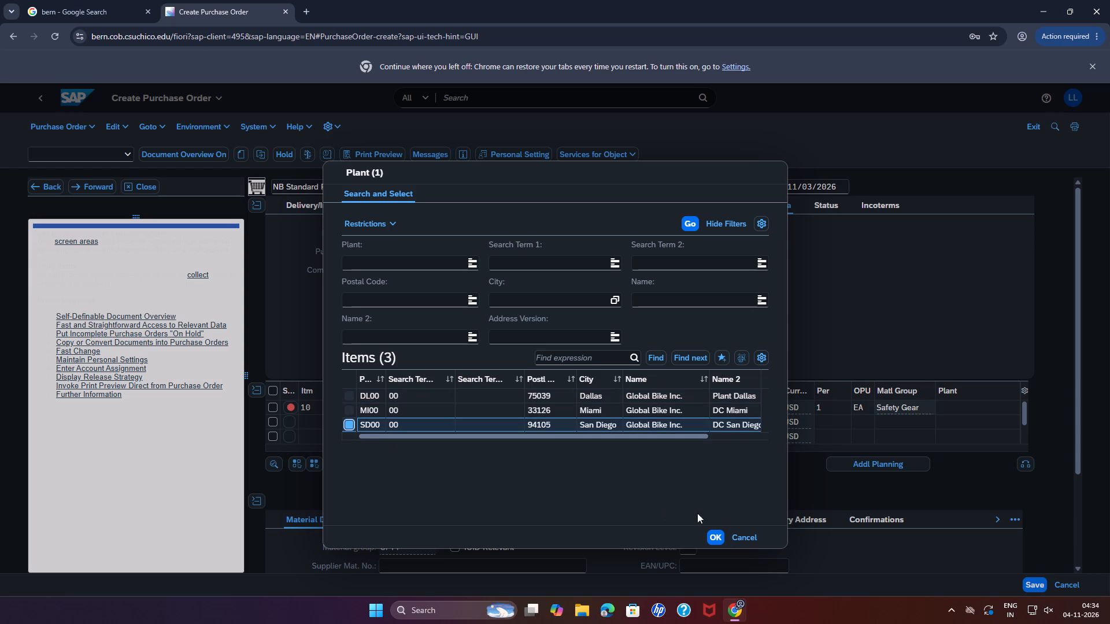
click(715, 533)
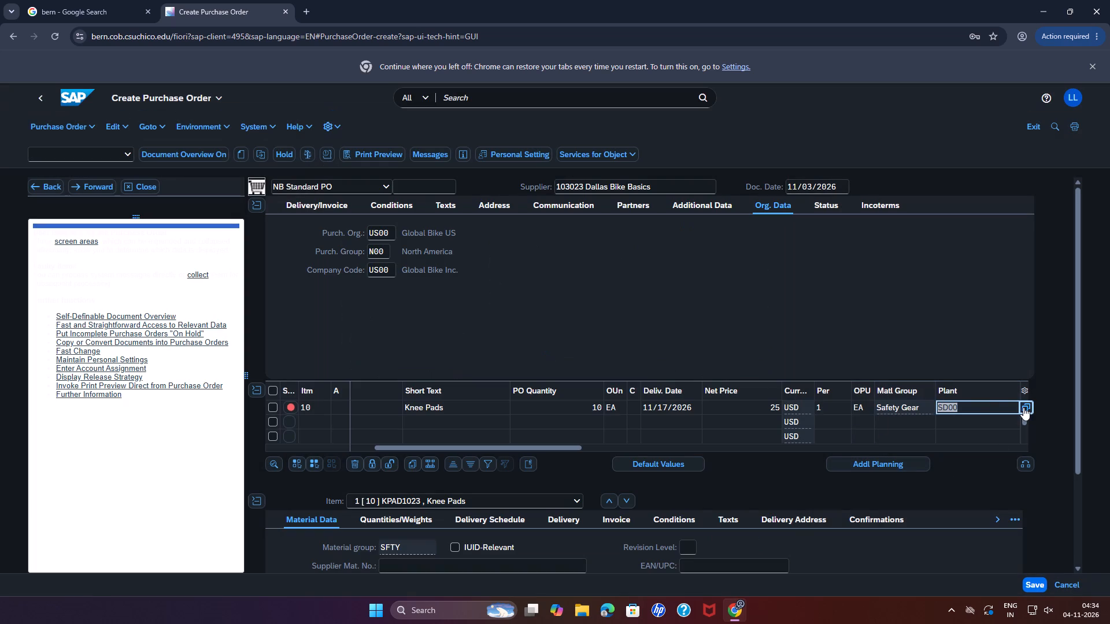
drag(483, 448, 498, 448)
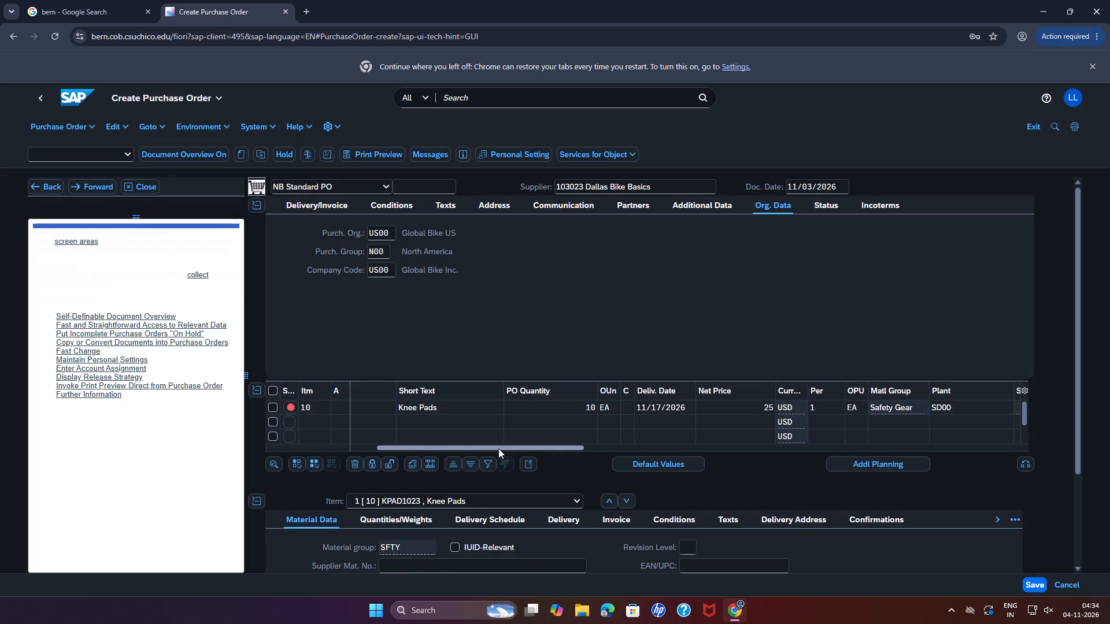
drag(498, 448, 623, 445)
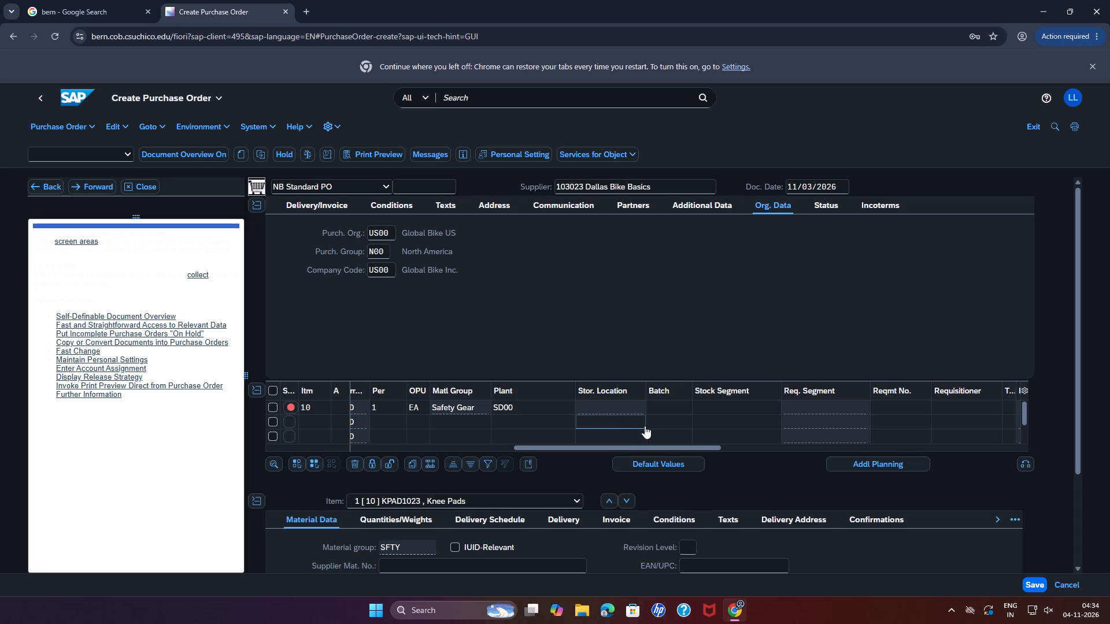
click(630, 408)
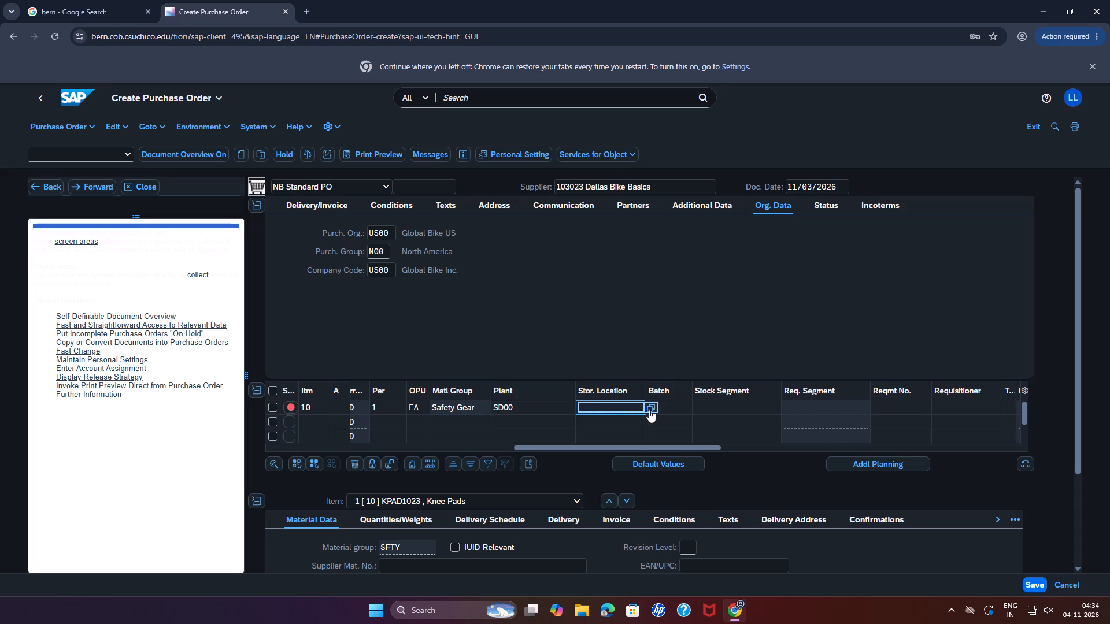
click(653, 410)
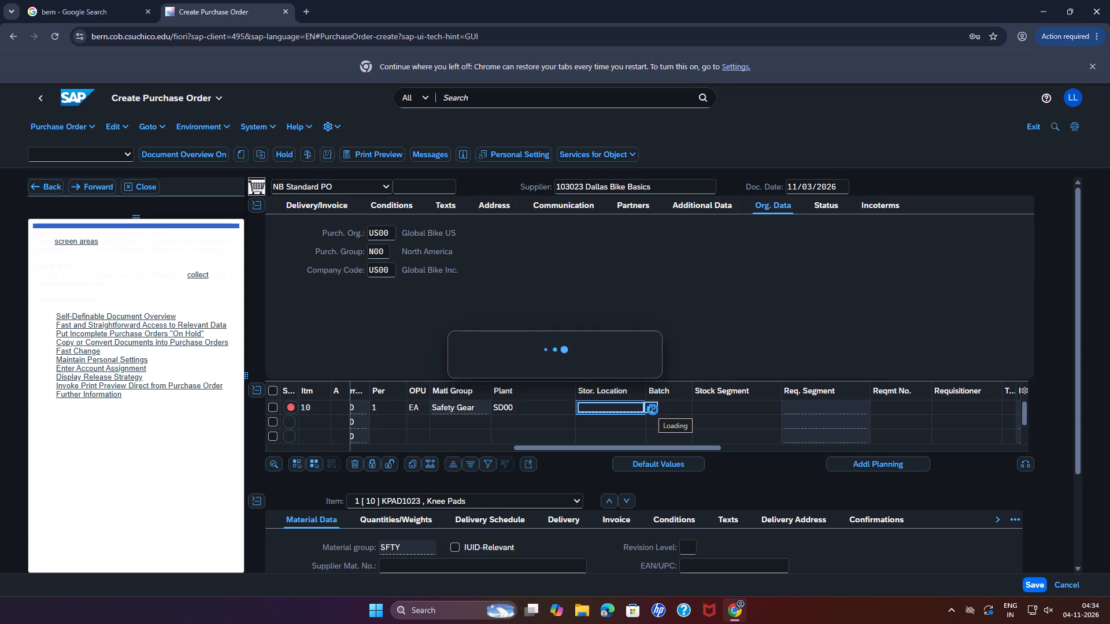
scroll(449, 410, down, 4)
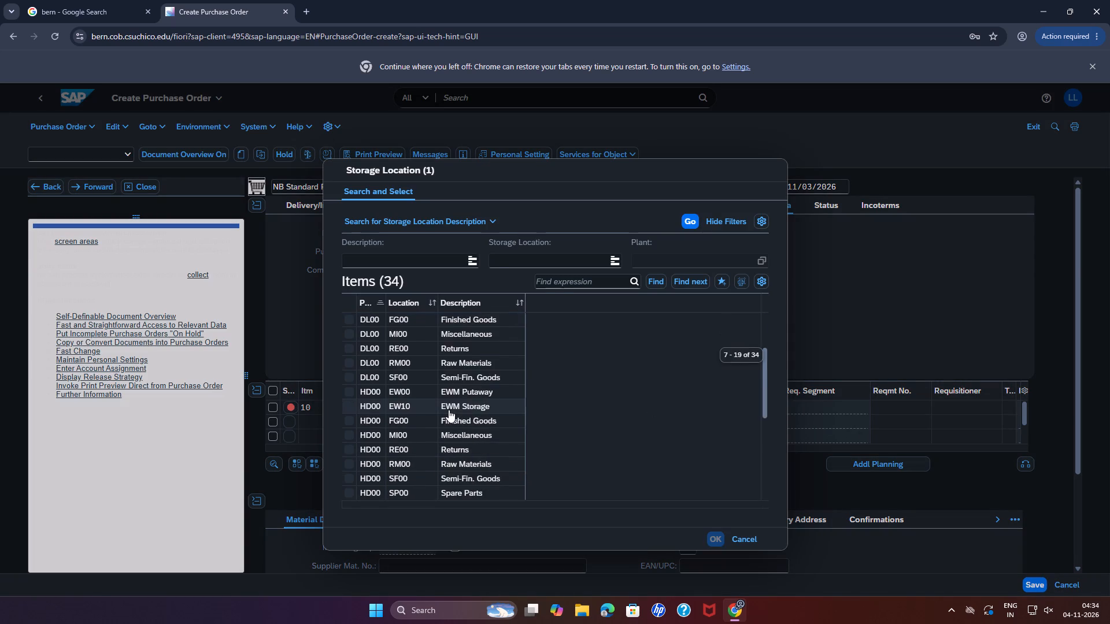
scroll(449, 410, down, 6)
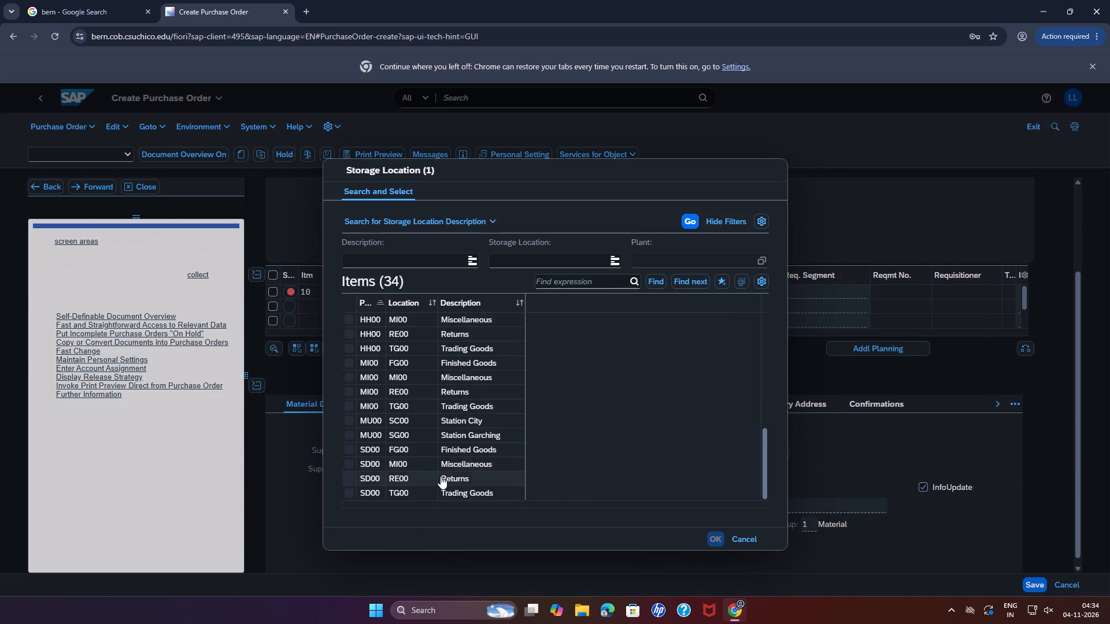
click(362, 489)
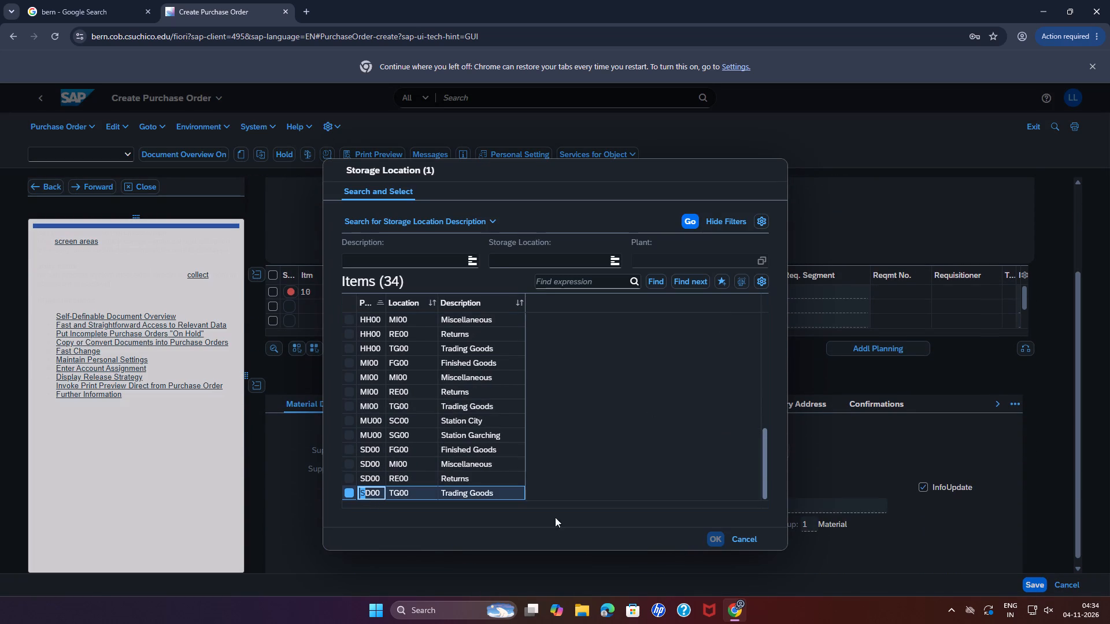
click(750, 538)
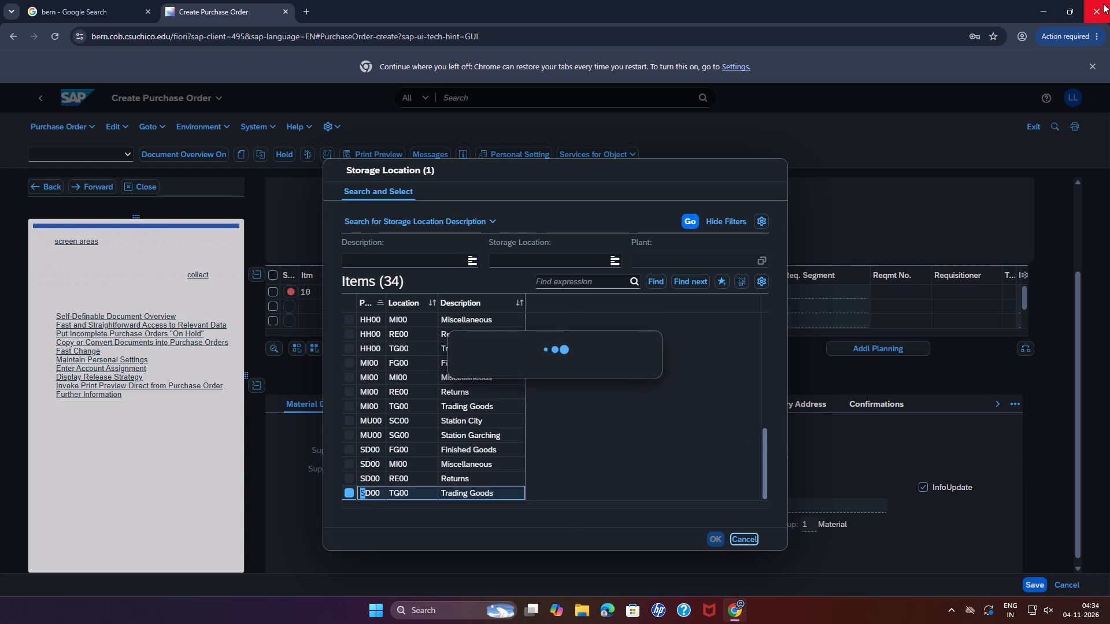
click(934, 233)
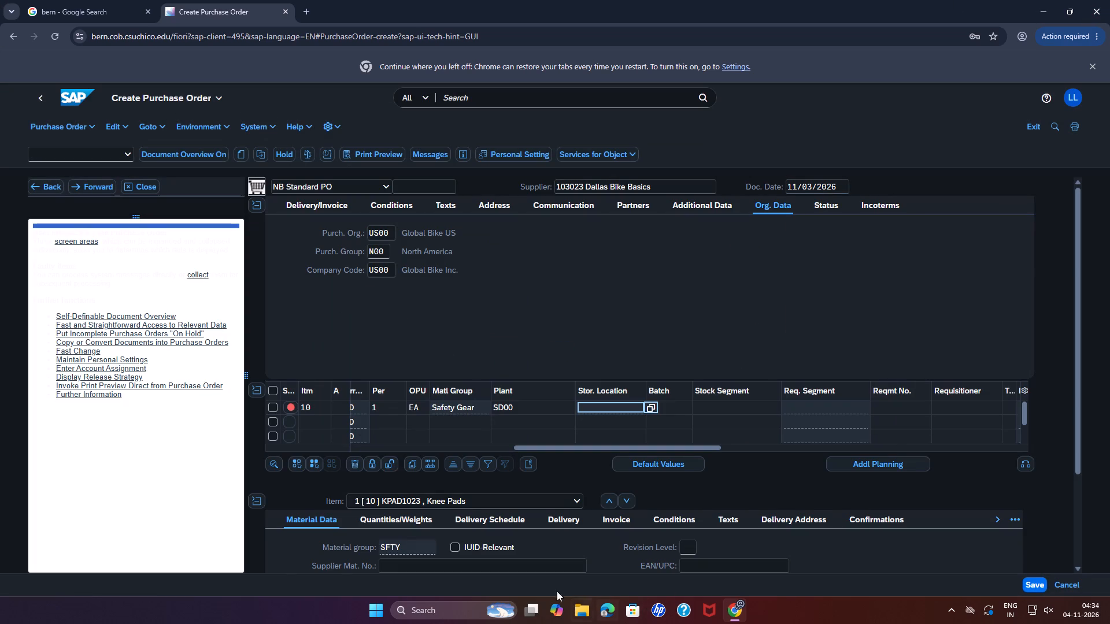
Collapse the item details and assign storage location TG00 (Trading Goods) to the Knee Pads item.
click(255, 502)
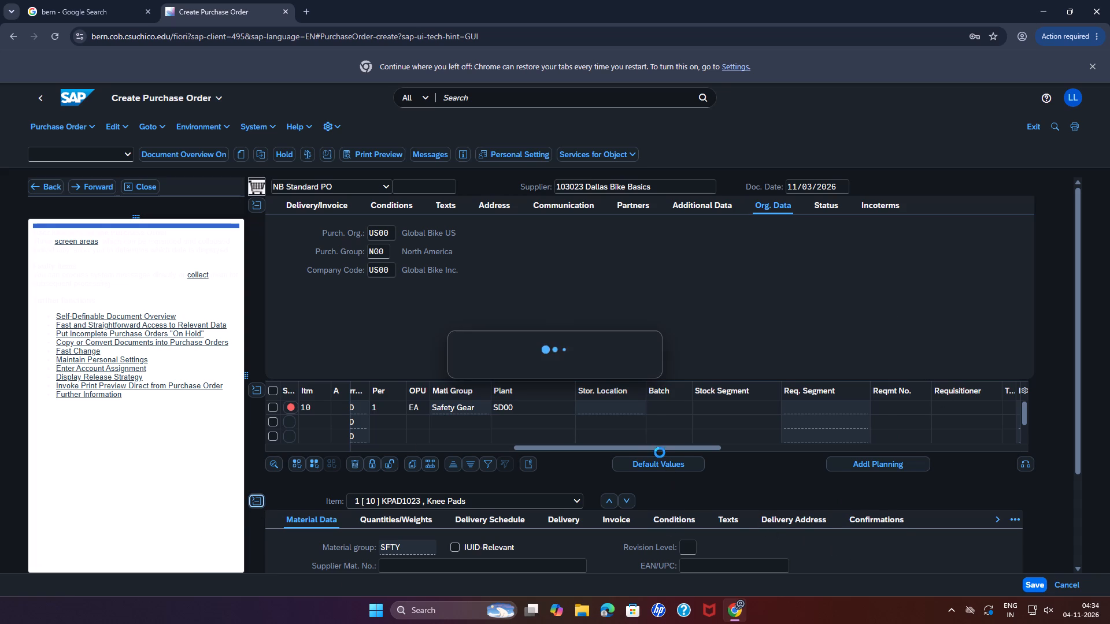
drag(674, 480, 788, 446)
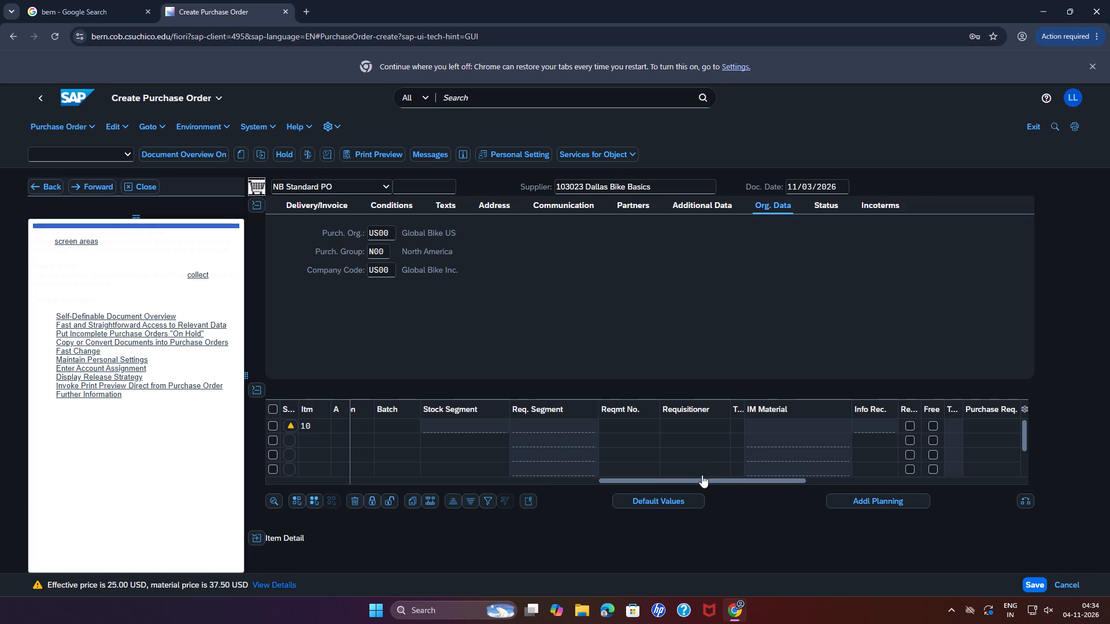
drag(707, 479, 630, 503)
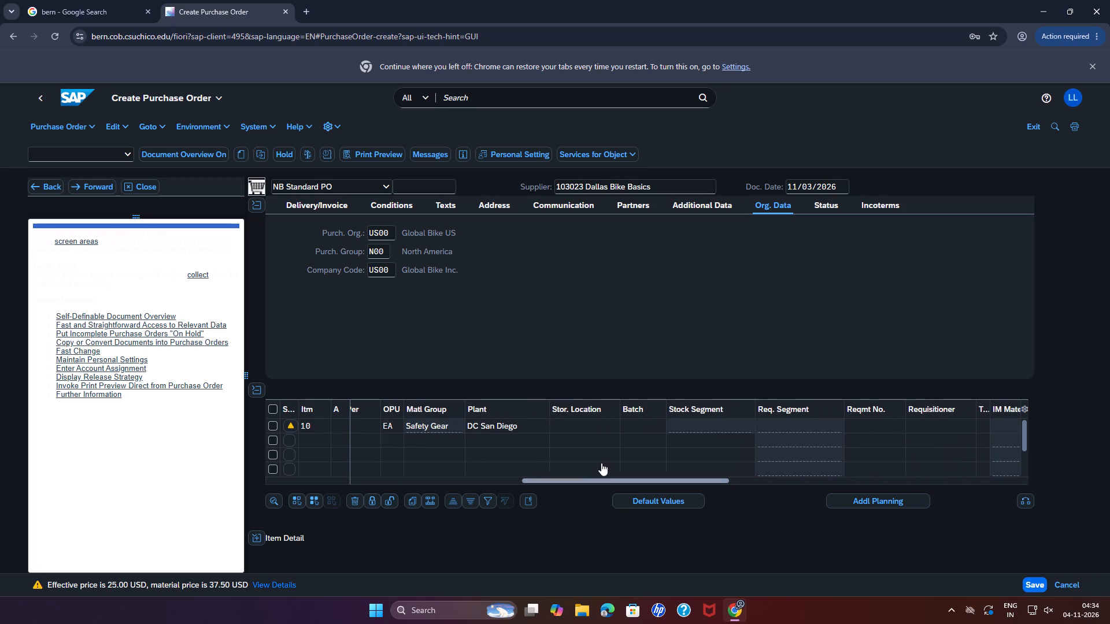
click(586, 429)
click(629, 424)
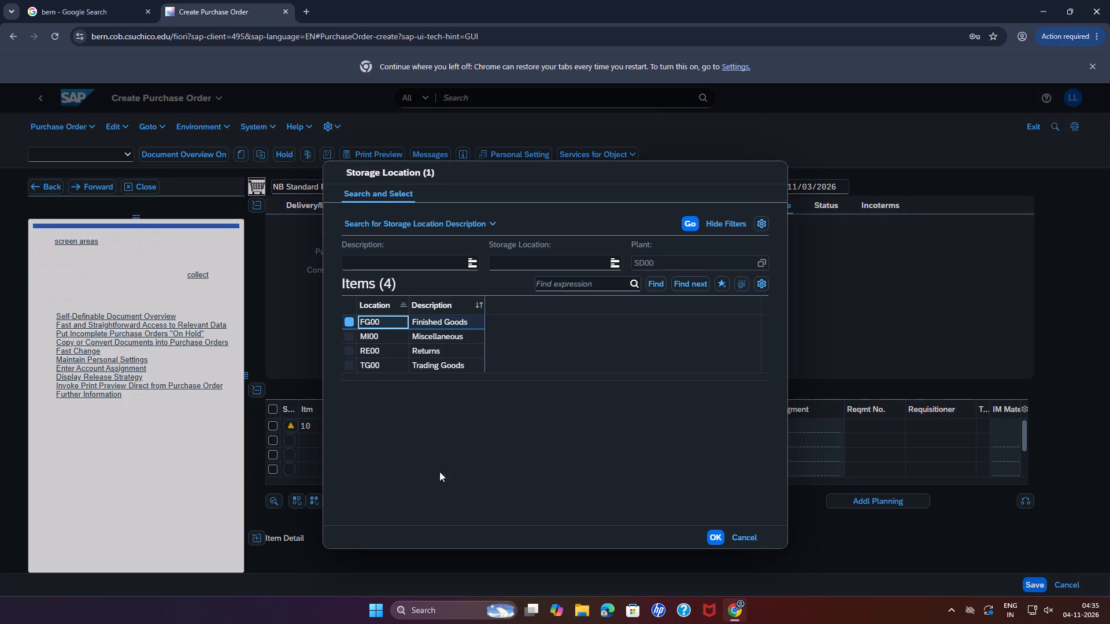
click(369, 366)
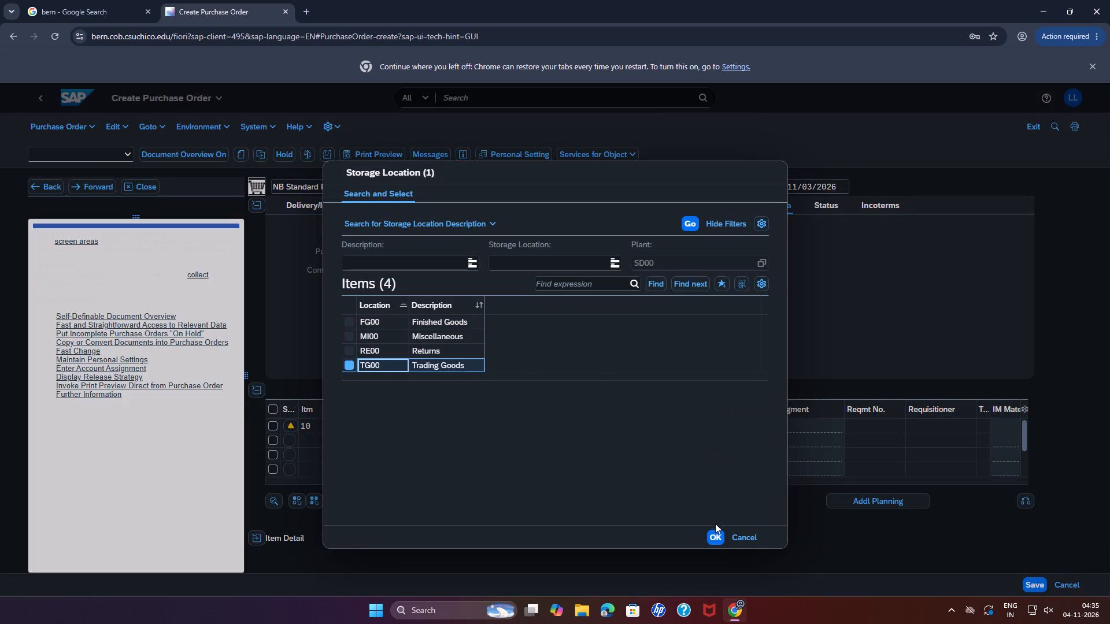
click(711, 536)
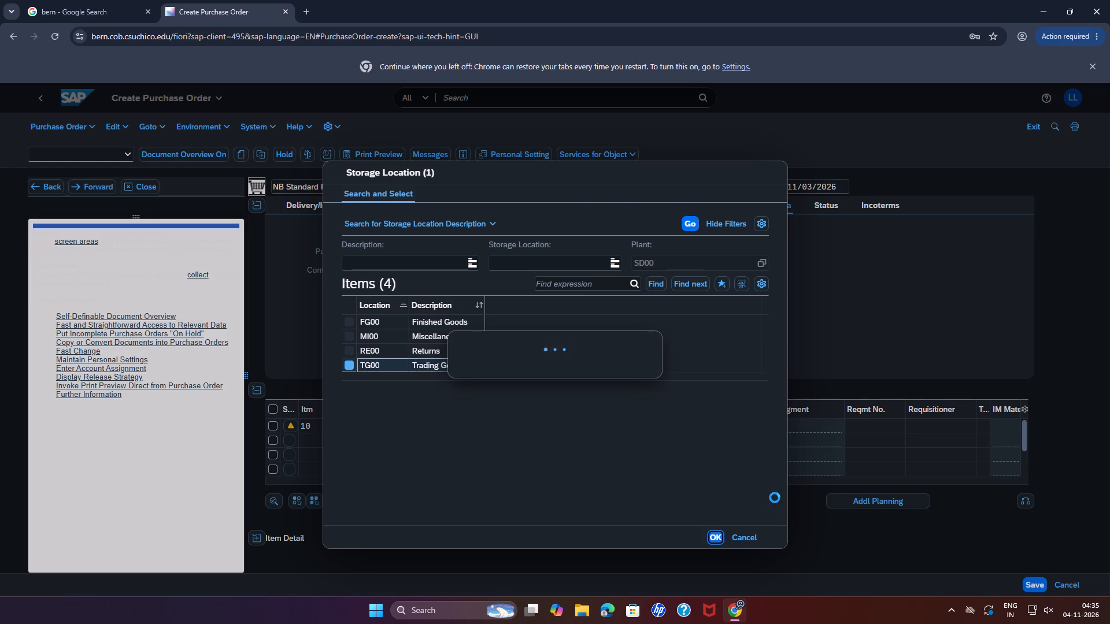
Save the completed purchase order.
click(1033, 586)
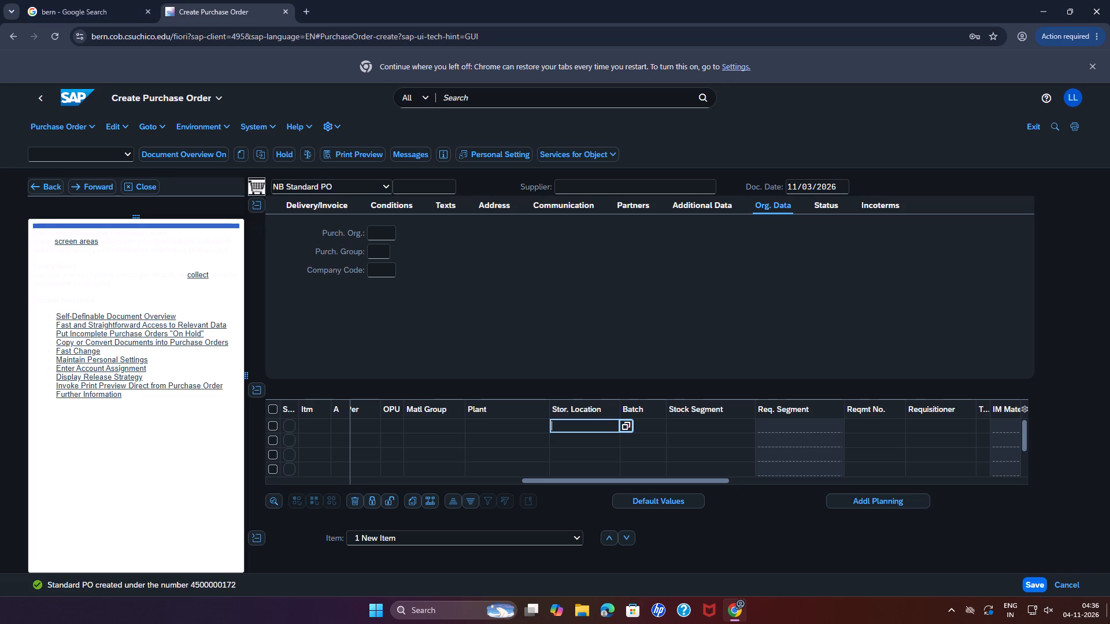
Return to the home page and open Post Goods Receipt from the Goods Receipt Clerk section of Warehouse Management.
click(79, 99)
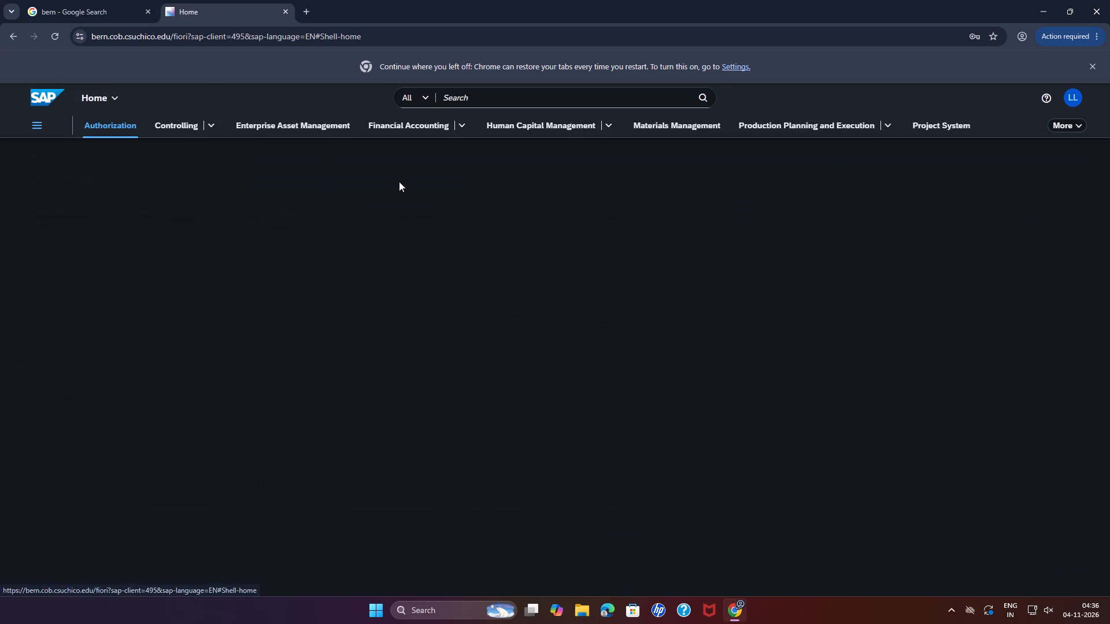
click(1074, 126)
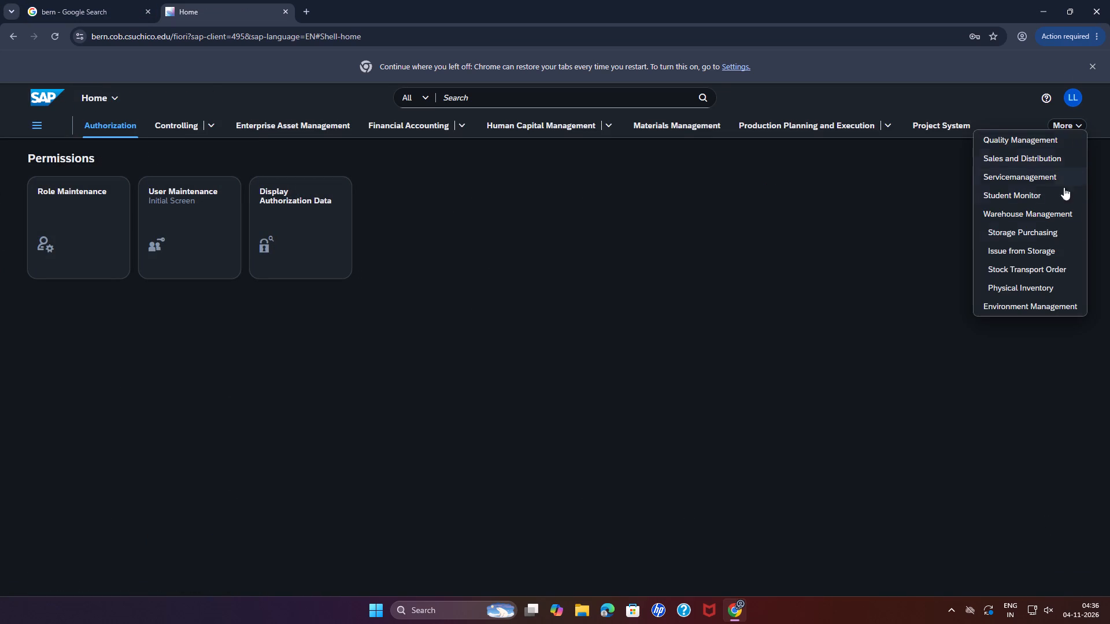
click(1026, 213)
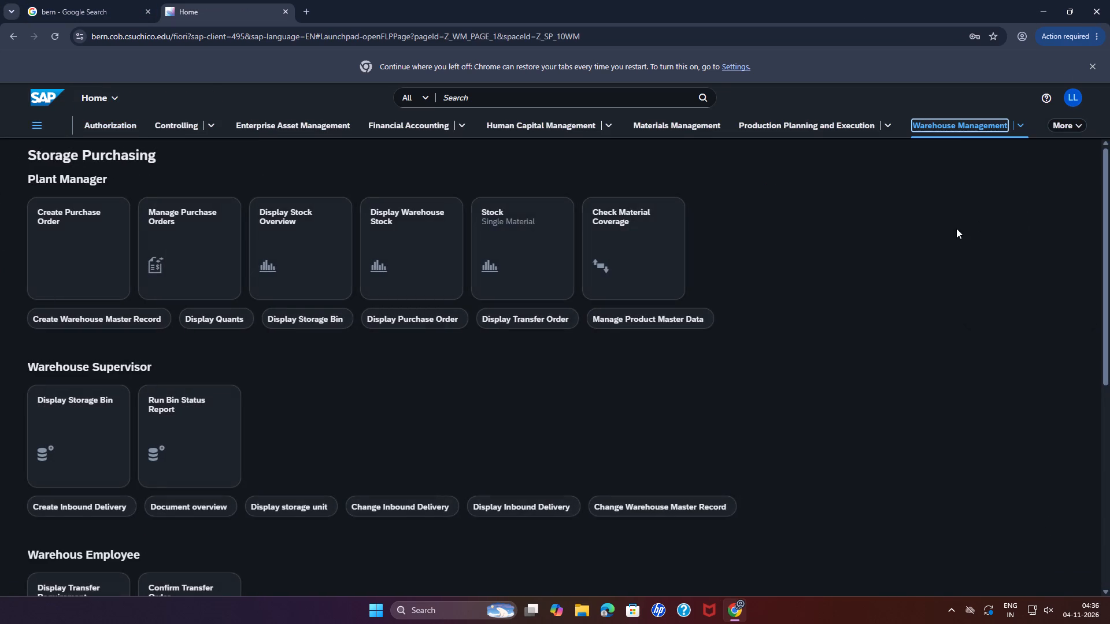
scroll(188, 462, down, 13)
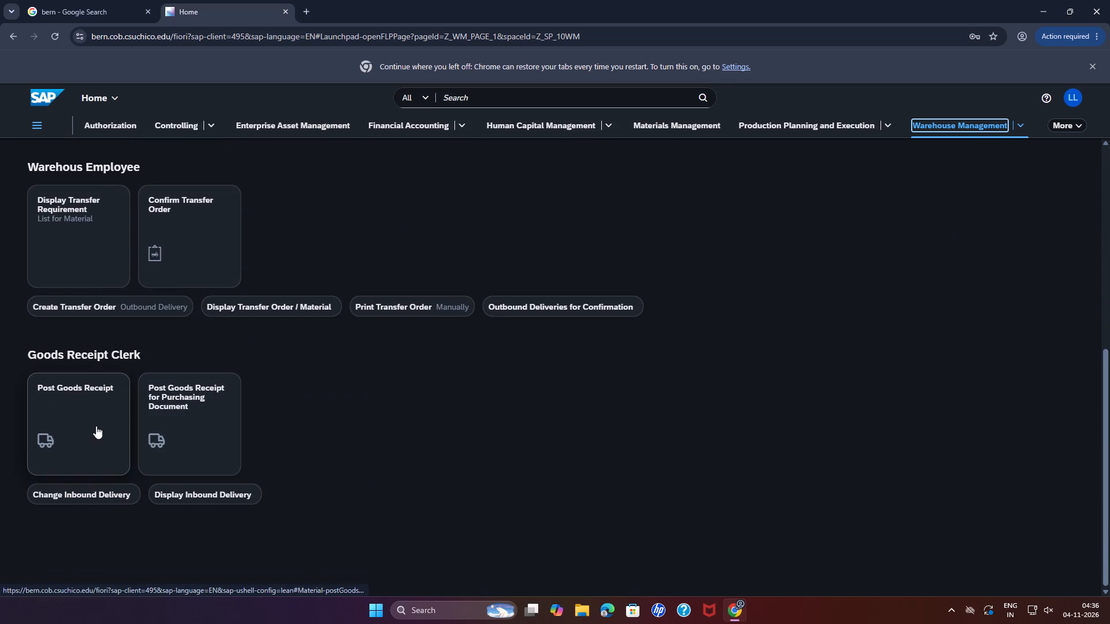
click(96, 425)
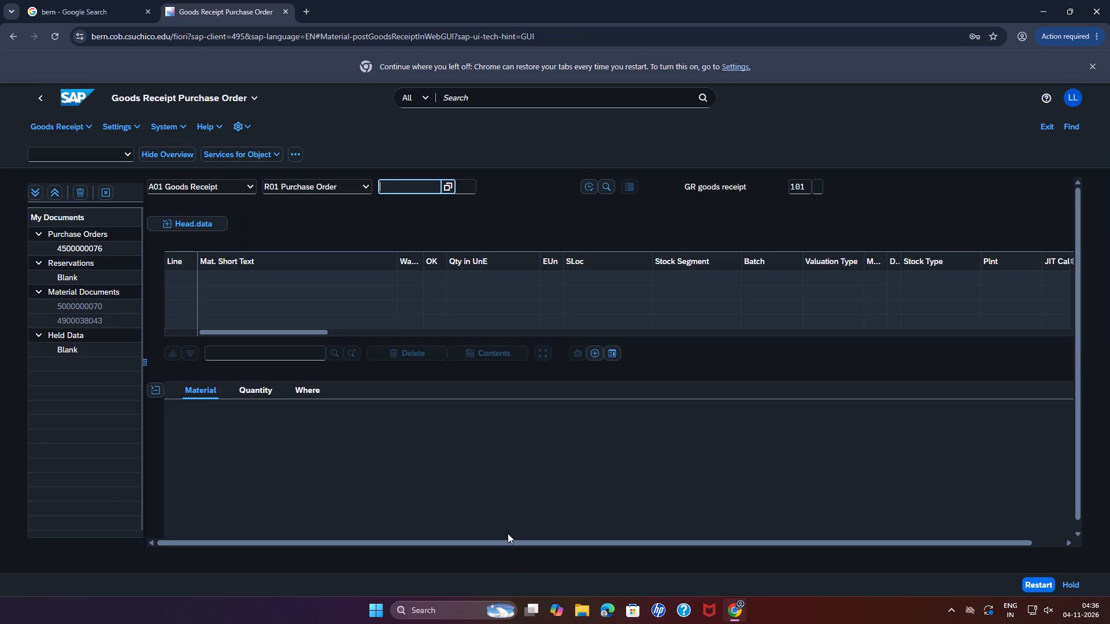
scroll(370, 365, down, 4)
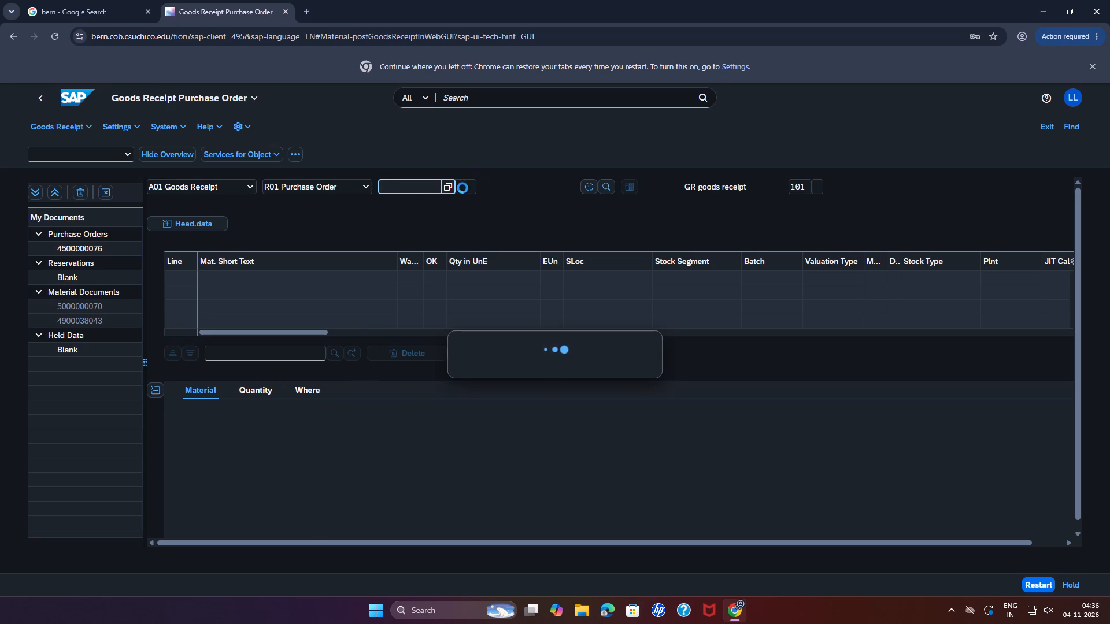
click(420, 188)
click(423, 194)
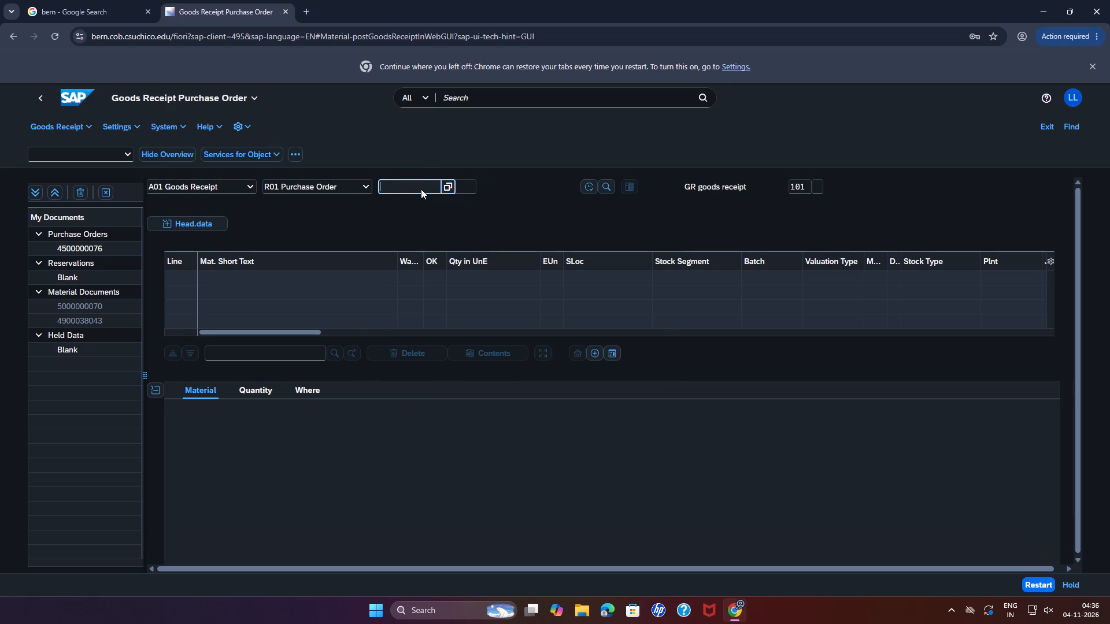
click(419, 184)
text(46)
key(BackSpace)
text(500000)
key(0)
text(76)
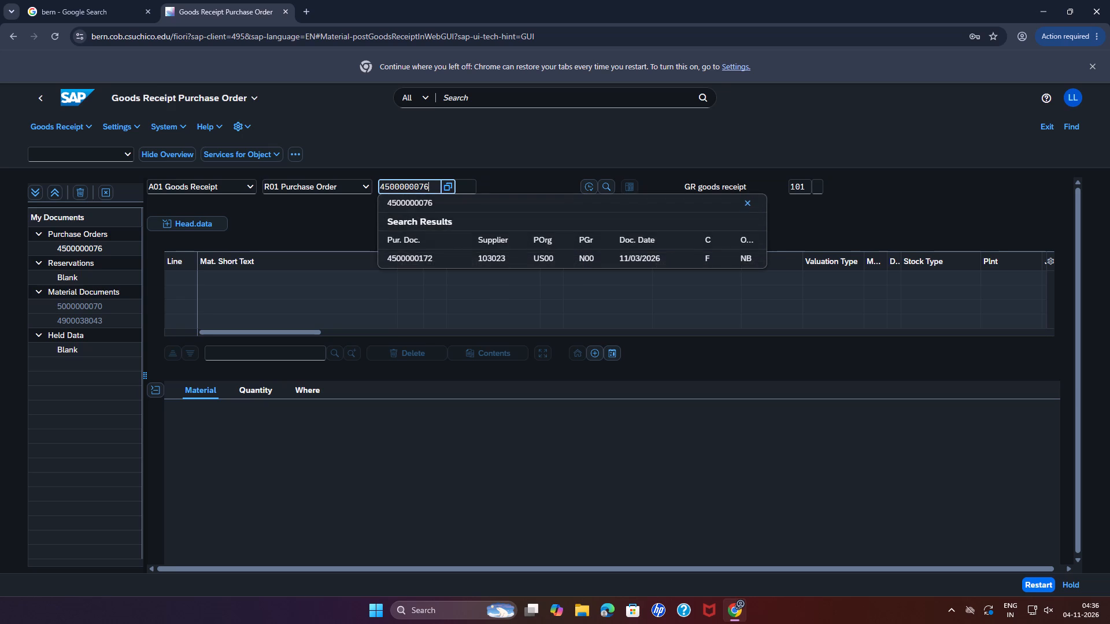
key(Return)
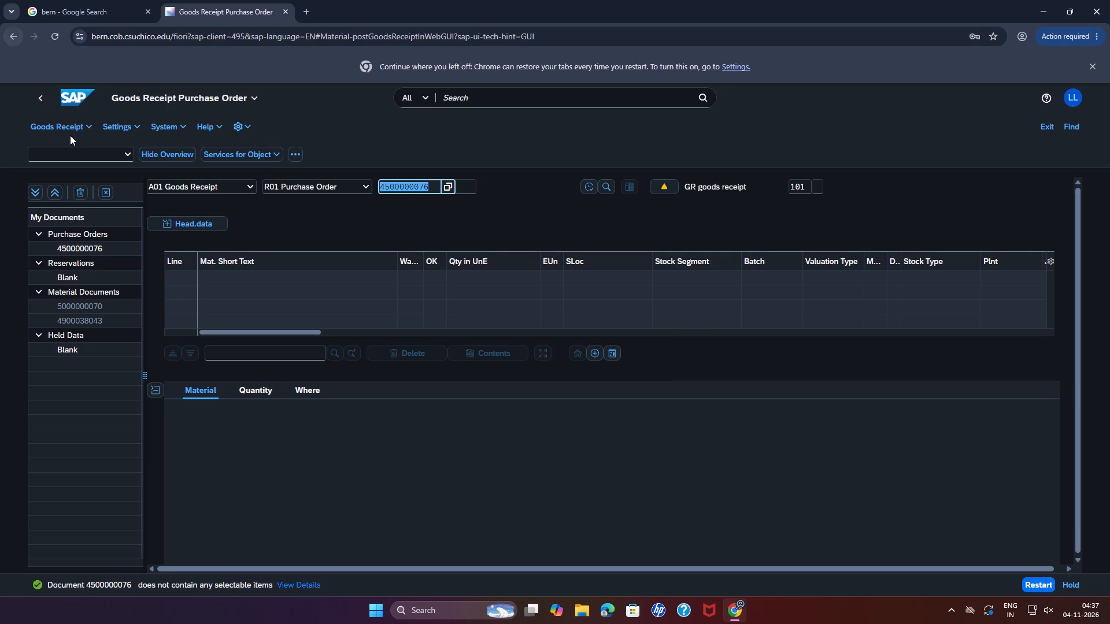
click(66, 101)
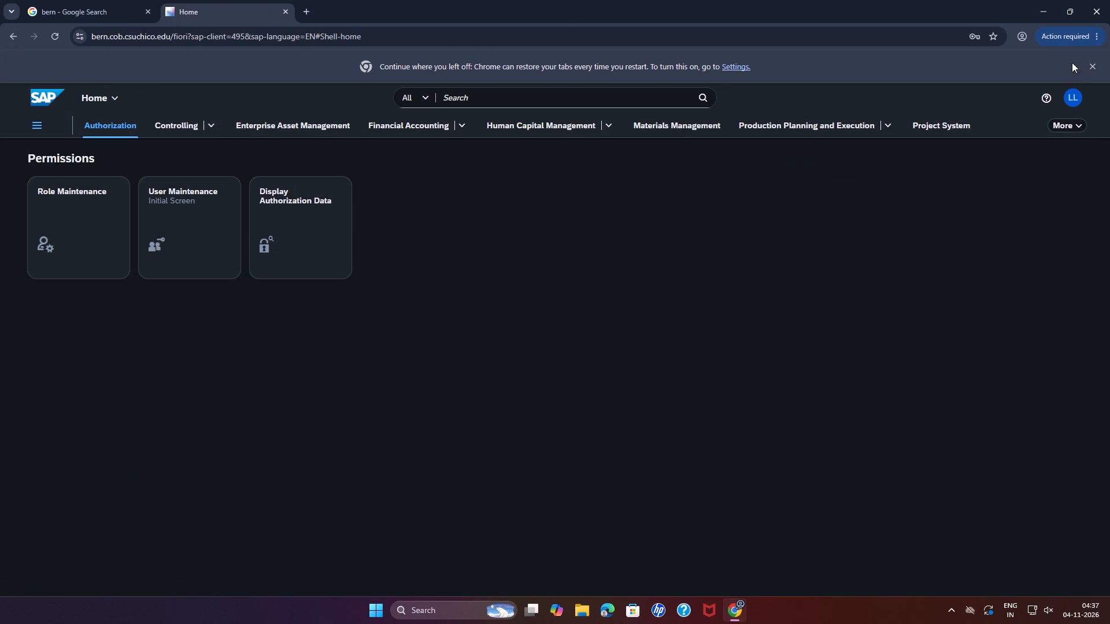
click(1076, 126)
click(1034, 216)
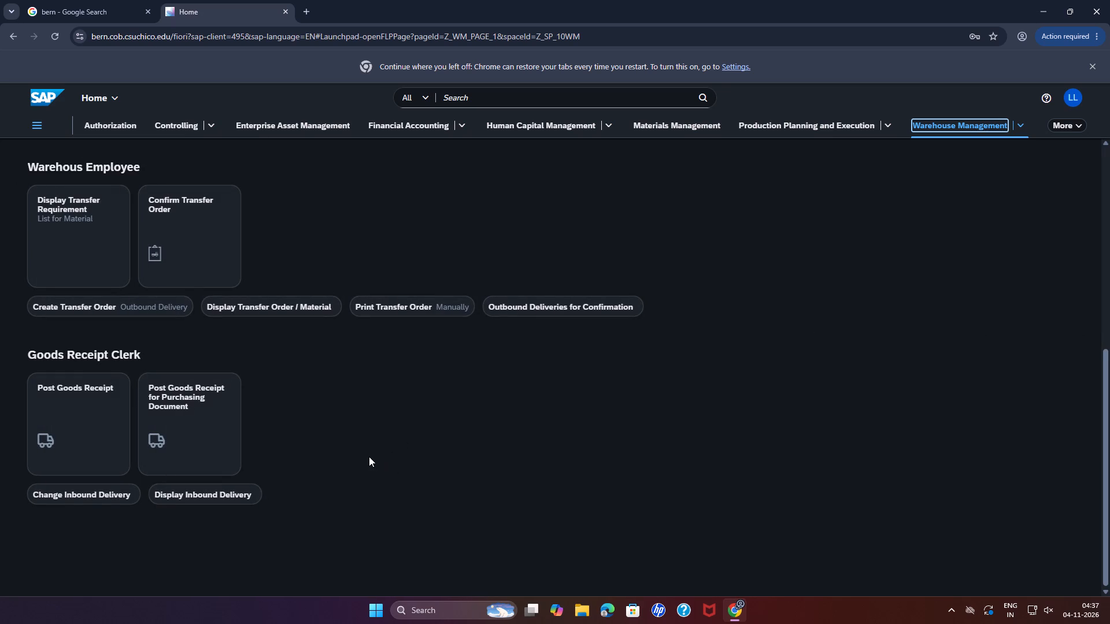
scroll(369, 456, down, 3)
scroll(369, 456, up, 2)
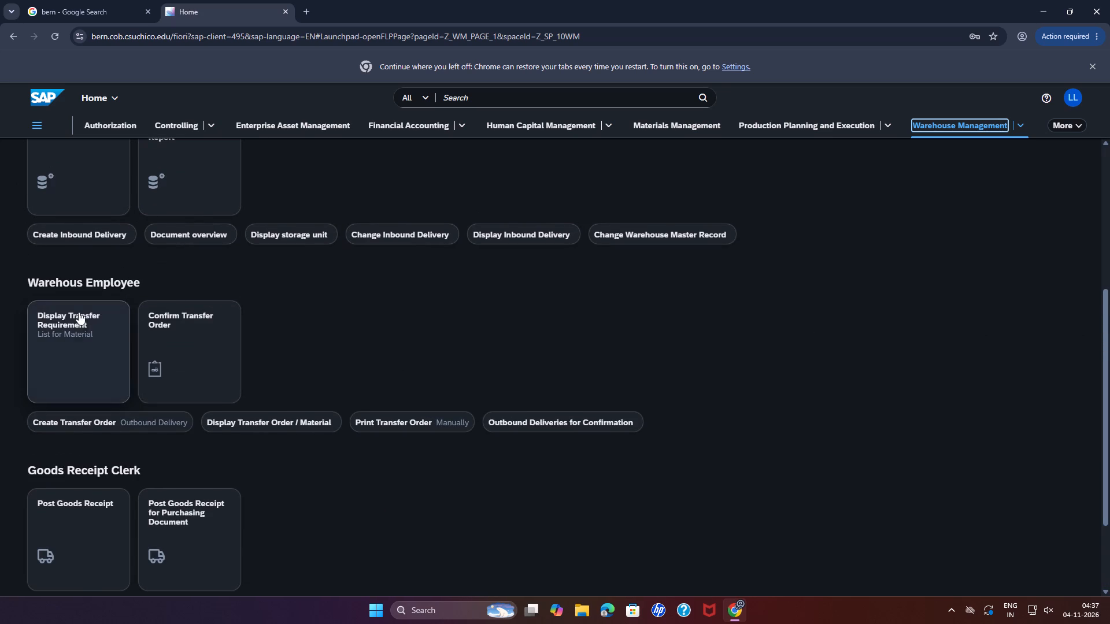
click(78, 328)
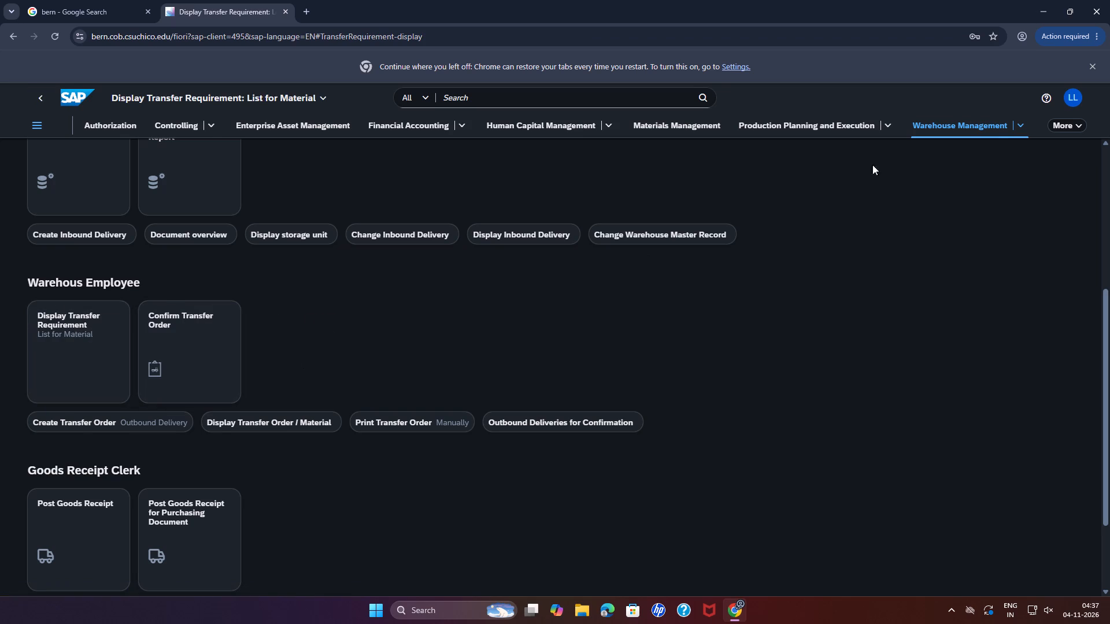
Return to the home page and open Display Stock Overview from the Plant Manager section of Warehouse Management.
click(73, 99)
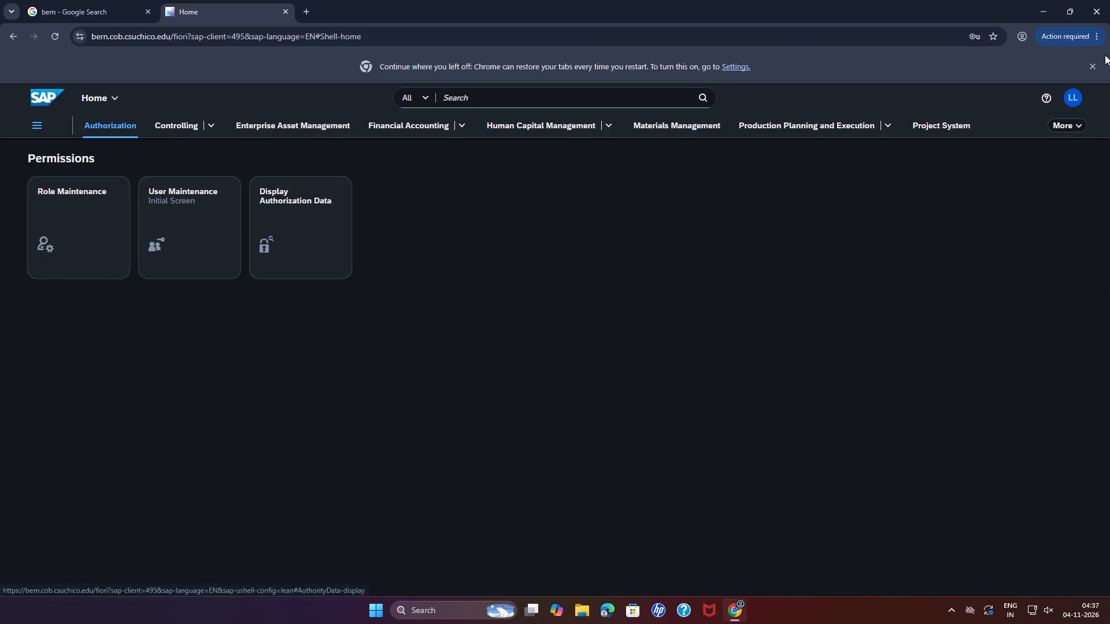
click(1060, 125)
click(1027, 213)
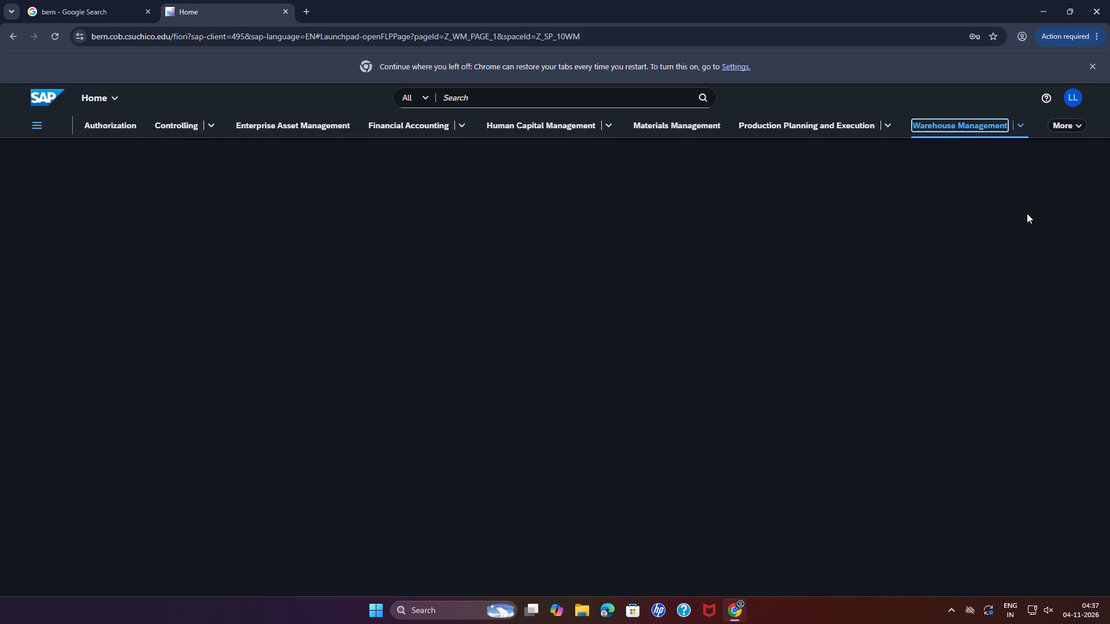
scroll(585, 363, up, 5)
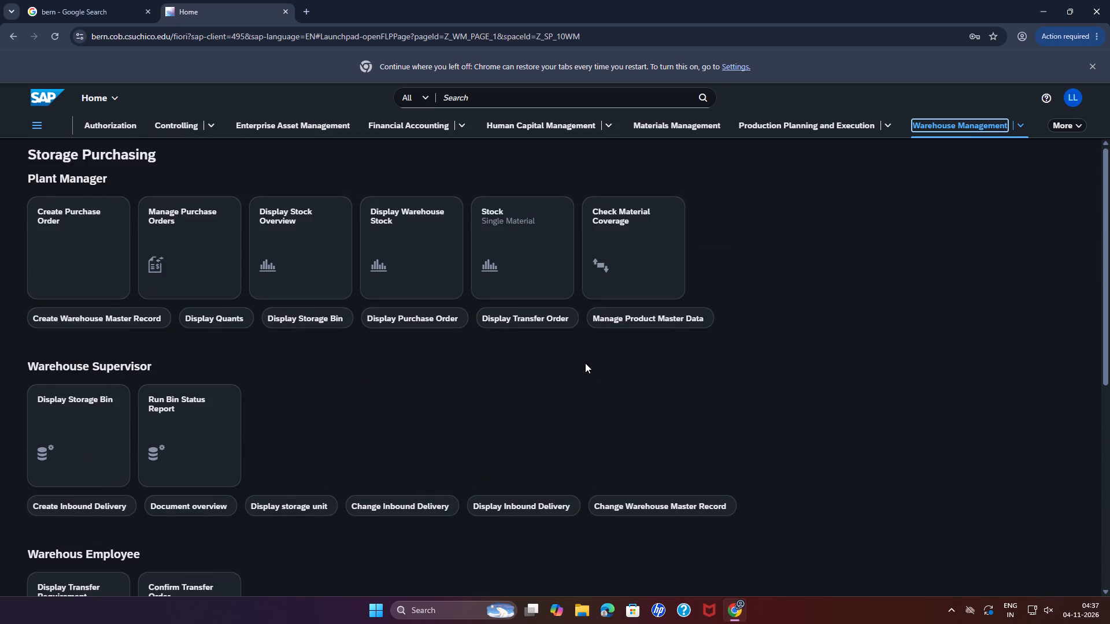
click(325, 234)
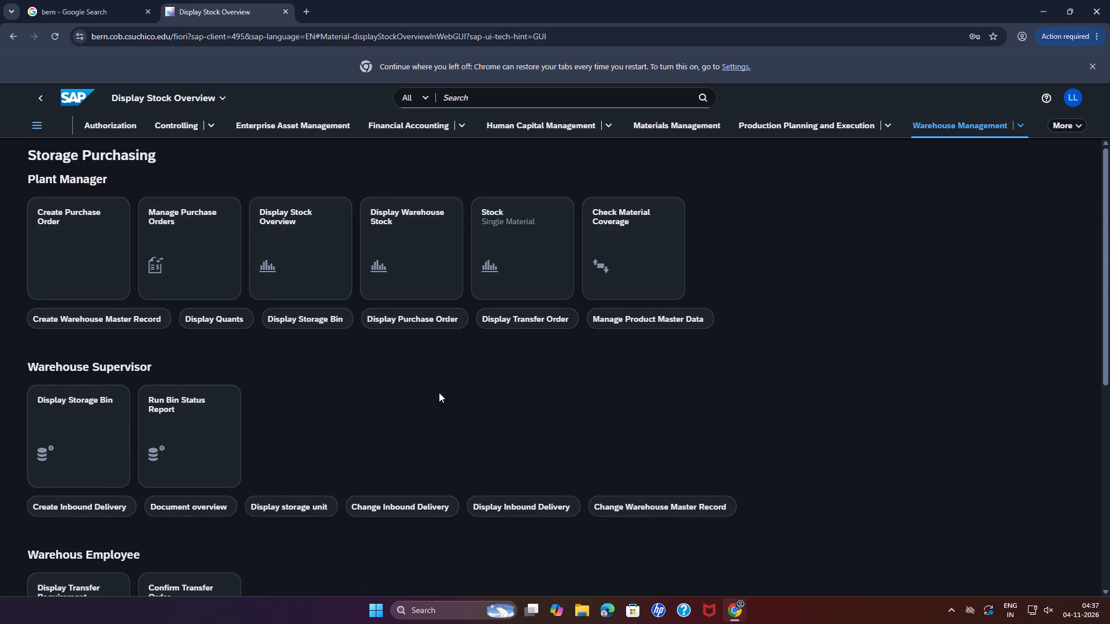
click(575, 225)
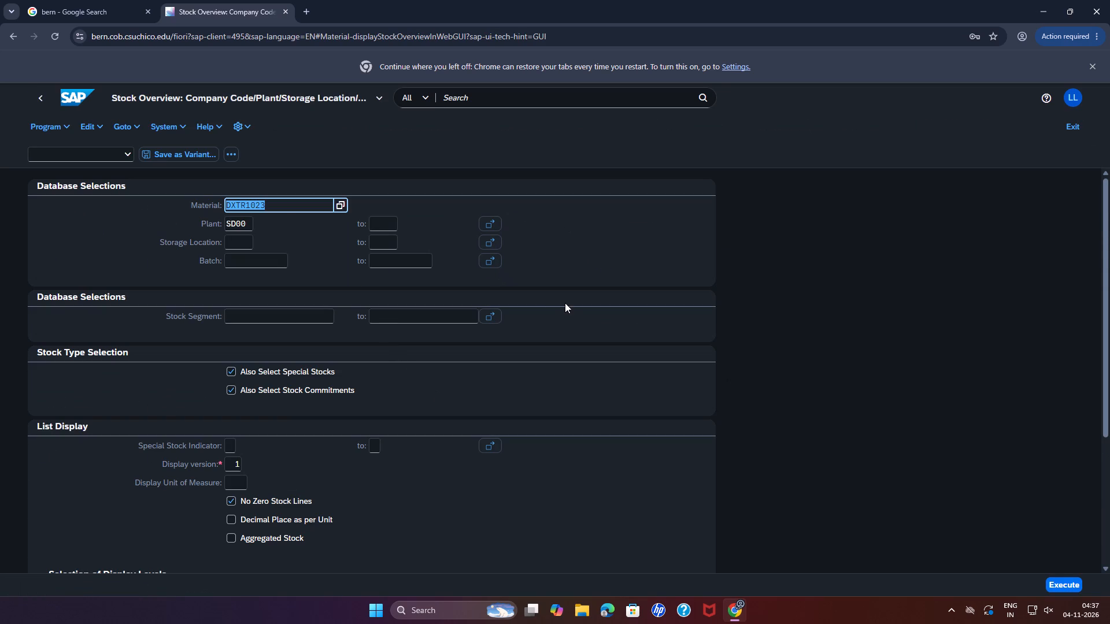
Return to the home page and try to open Manage Purchase Orders from the Plant Manager section of Warehouse Management.
click(72, 92)
click(1063, 125)
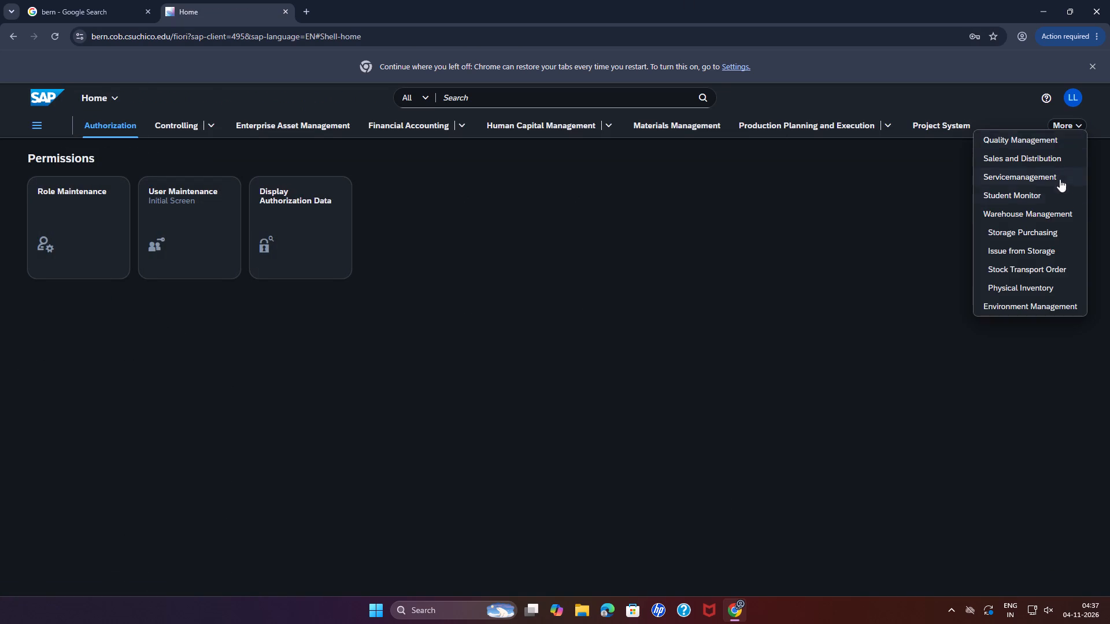
click(1051, 212)
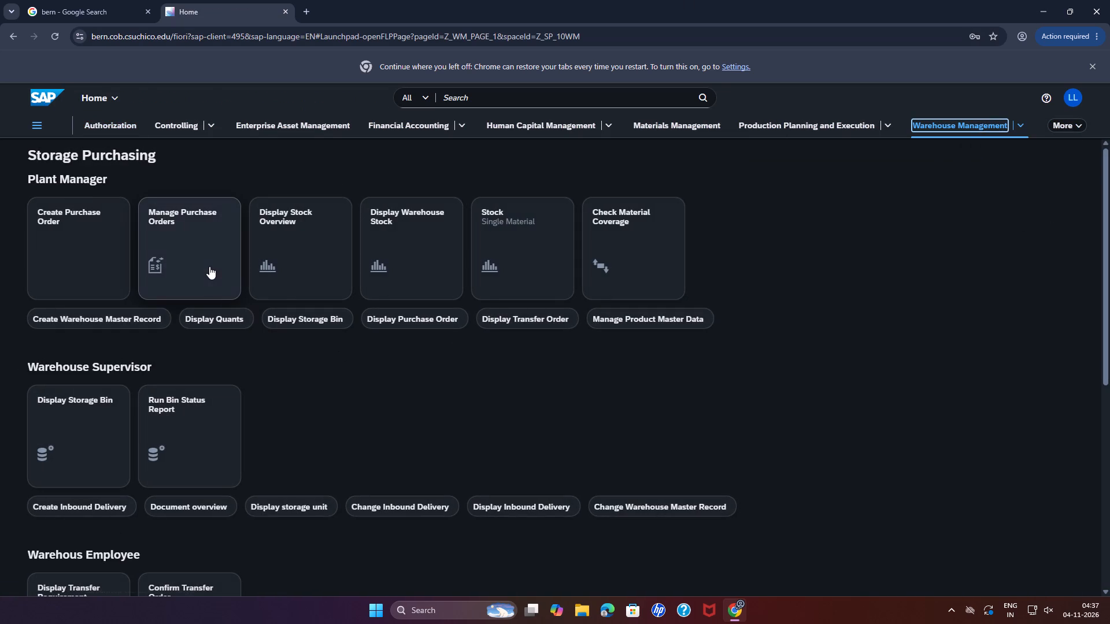
click(208, 265)
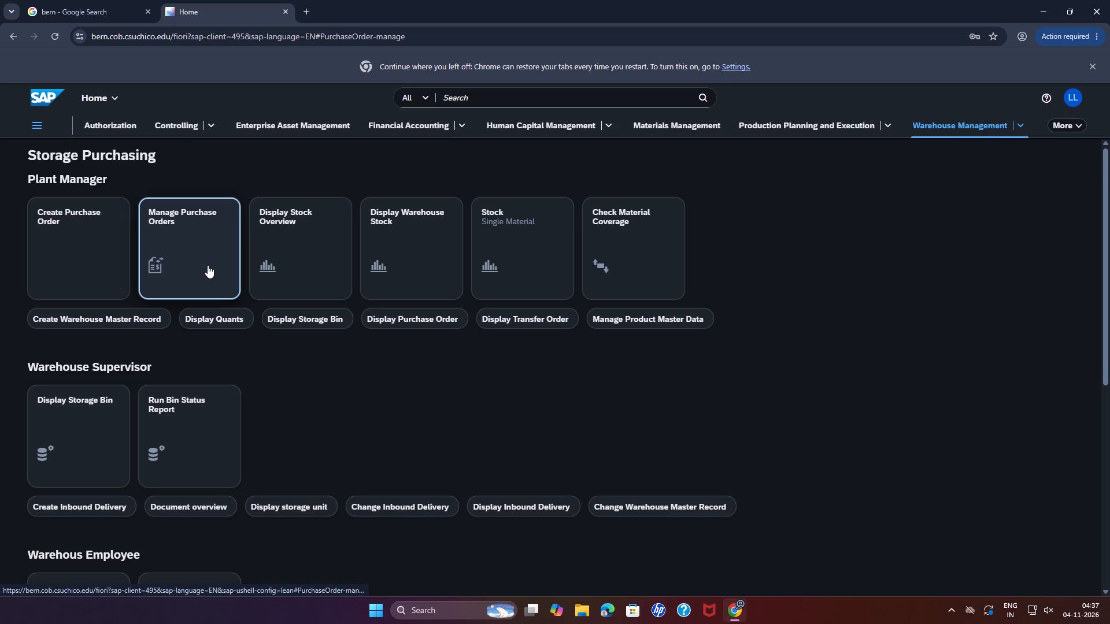
click(208, 265)
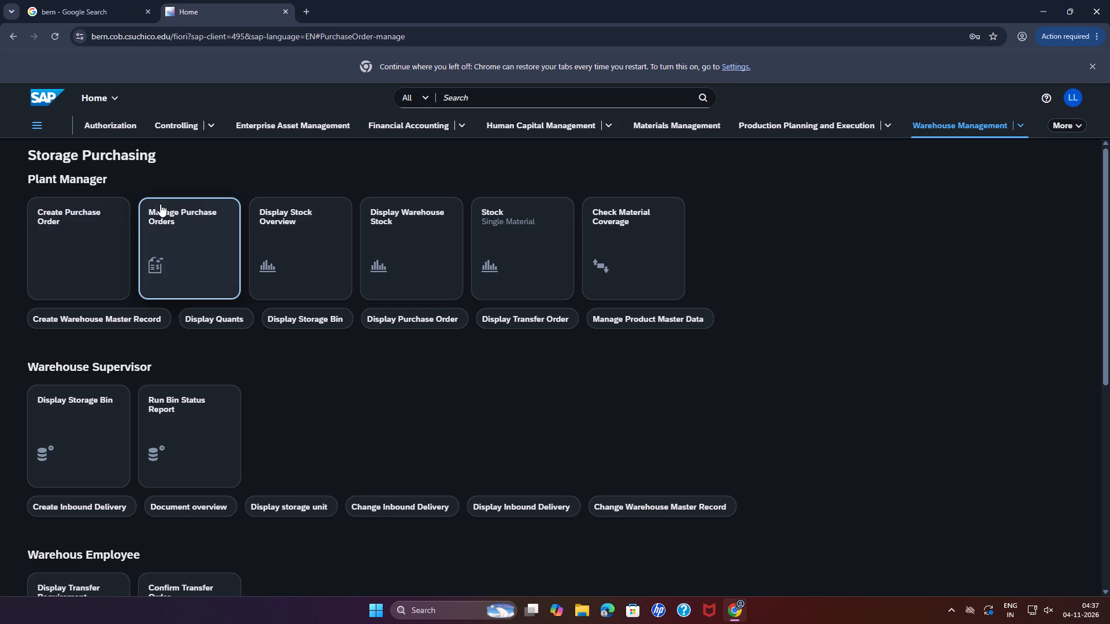
click(173, 220)
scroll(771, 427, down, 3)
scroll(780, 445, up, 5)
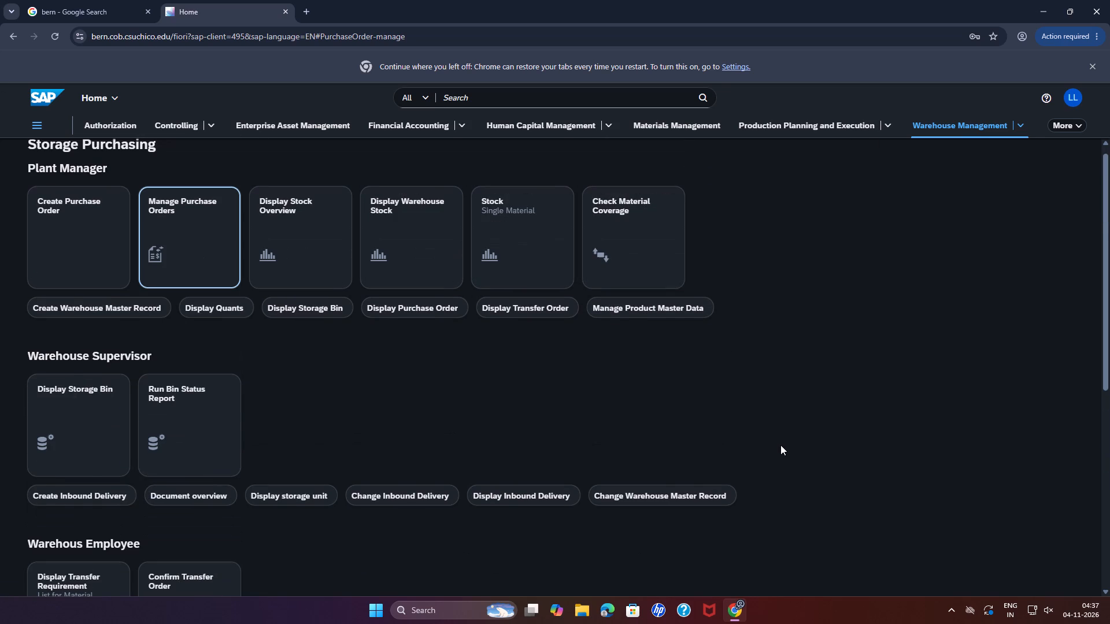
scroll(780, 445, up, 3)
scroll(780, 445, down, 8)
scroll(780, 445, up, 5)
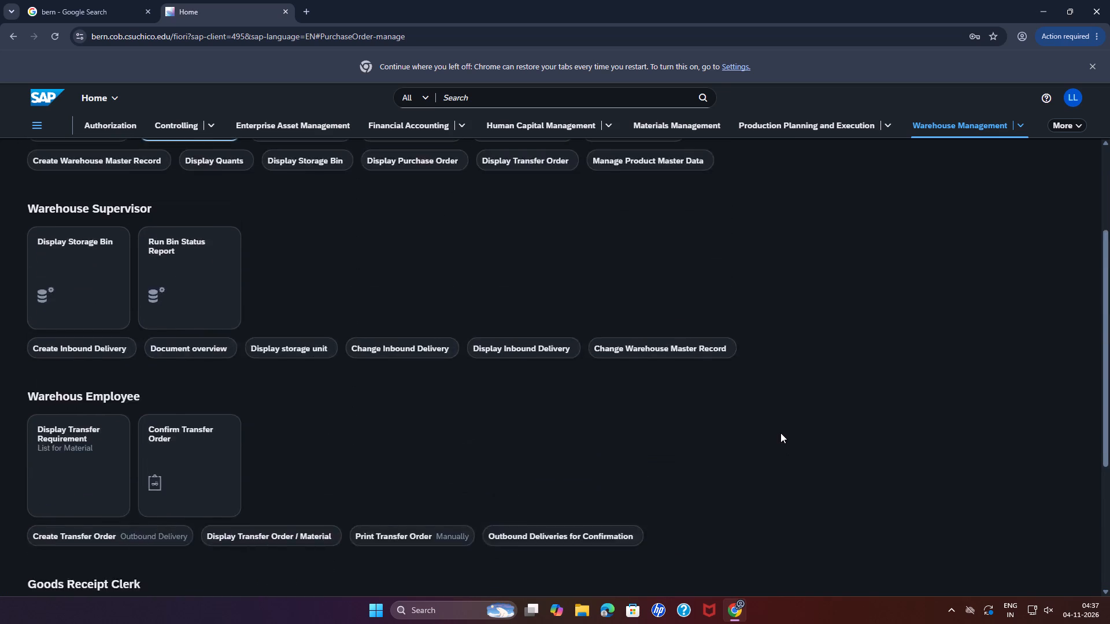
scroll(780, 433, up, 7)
Reload the browser page for Manage Purchase Orders.
click(53, 36)
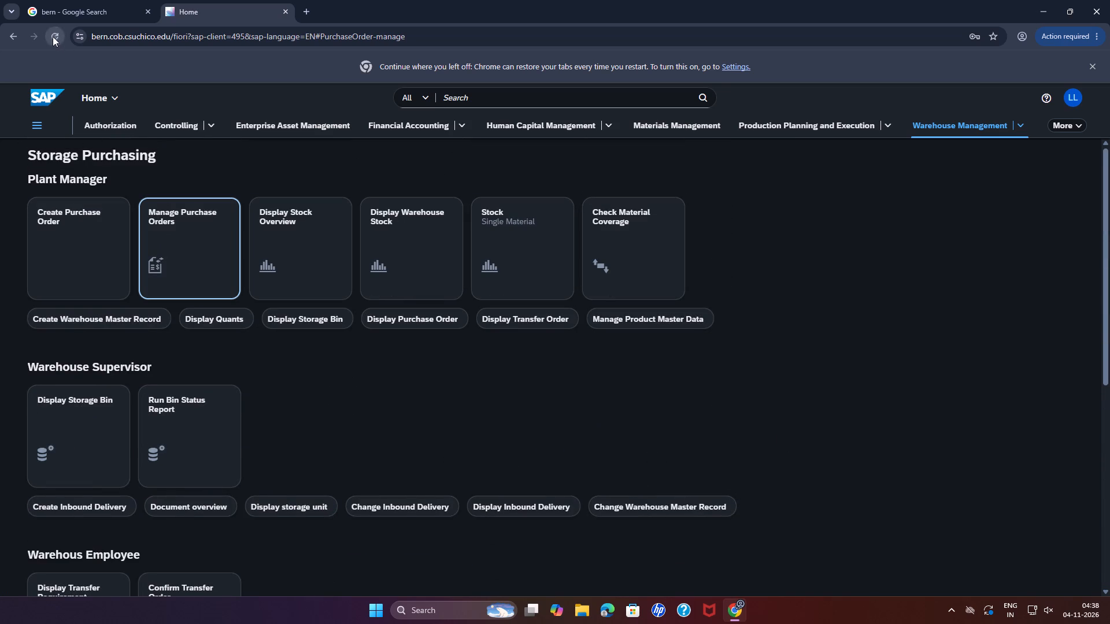
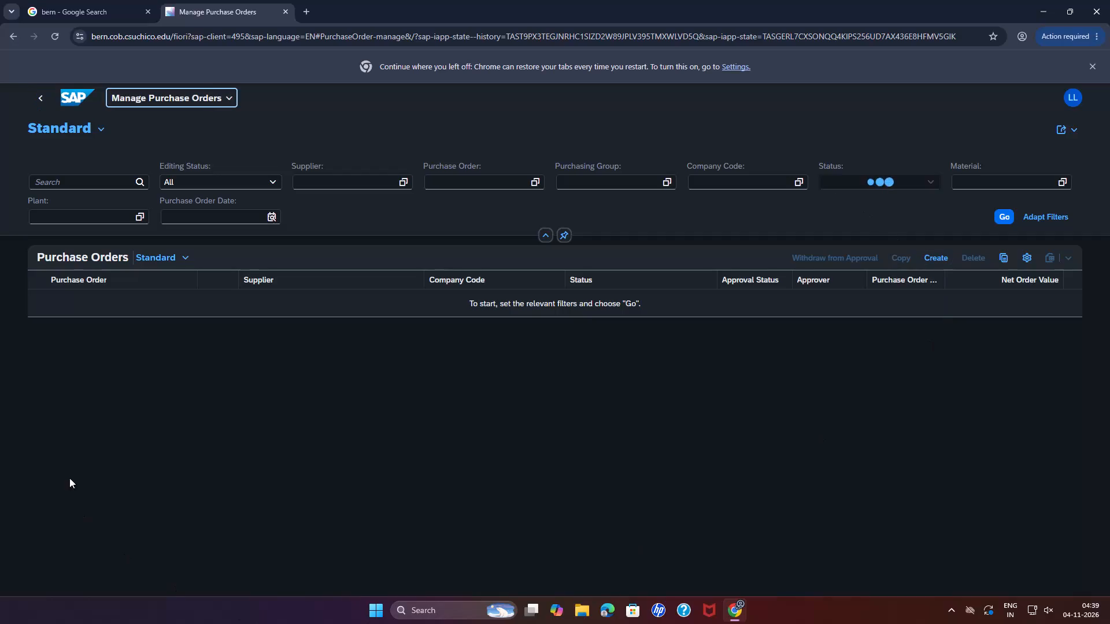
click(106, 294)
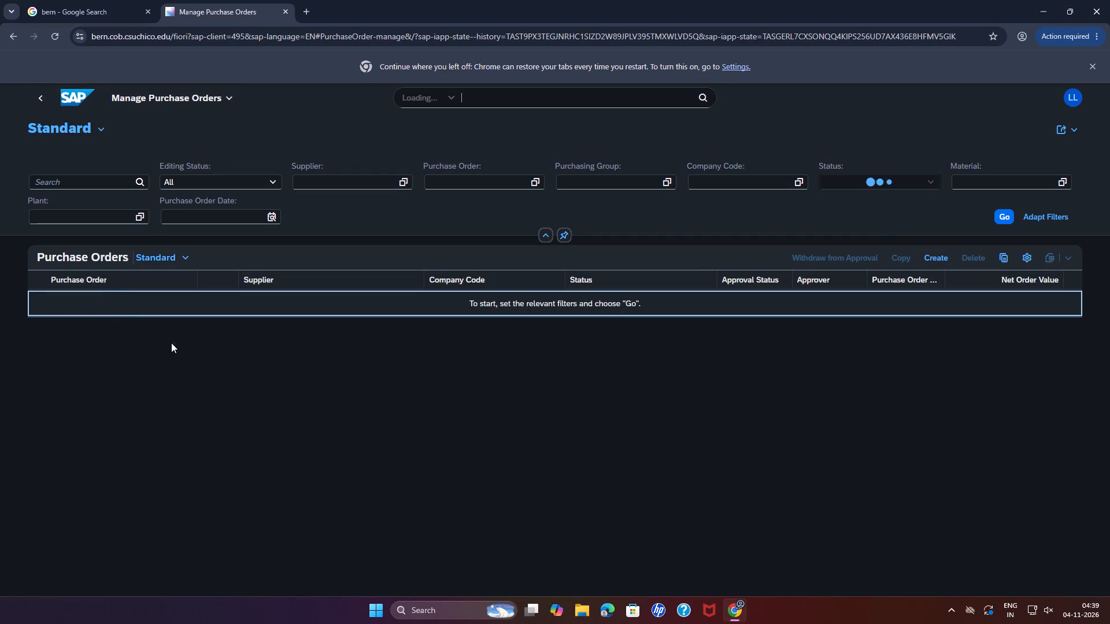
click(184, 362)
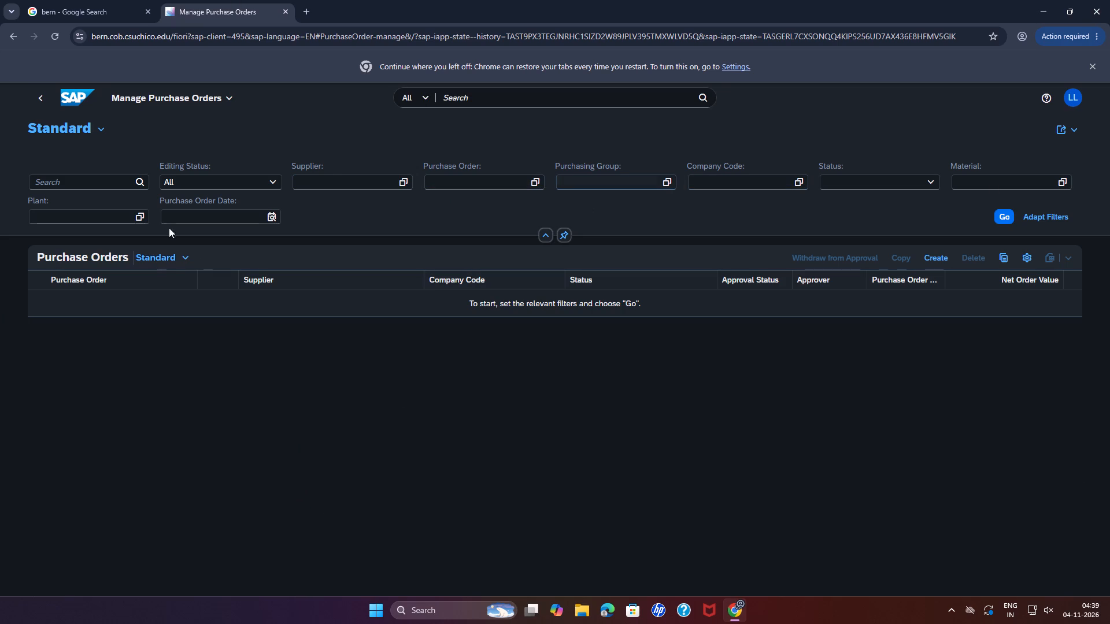
click(349, 180)
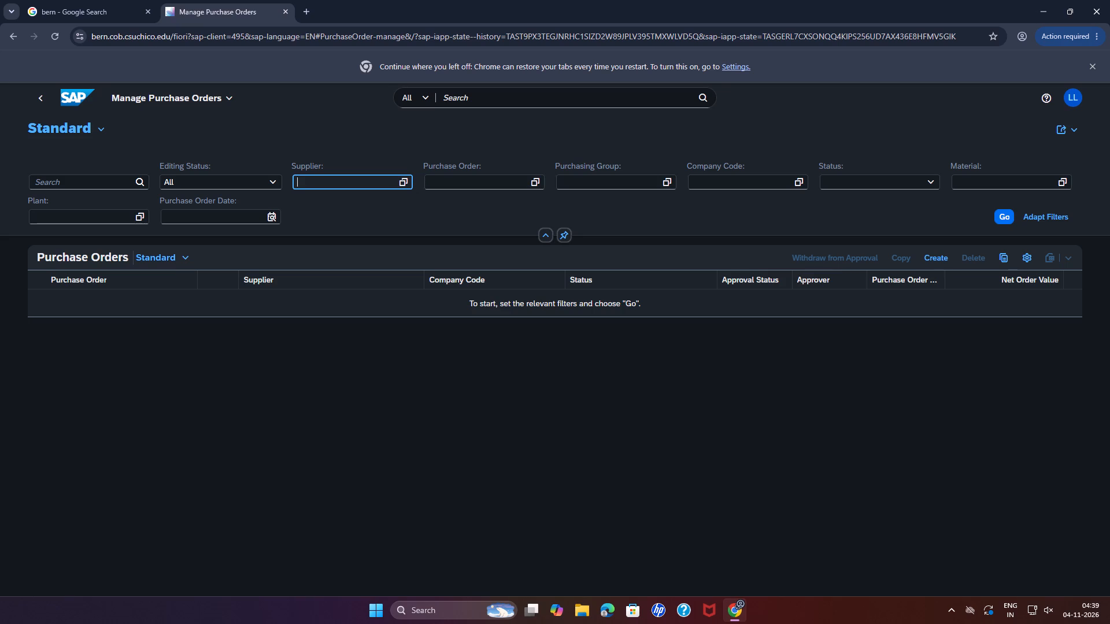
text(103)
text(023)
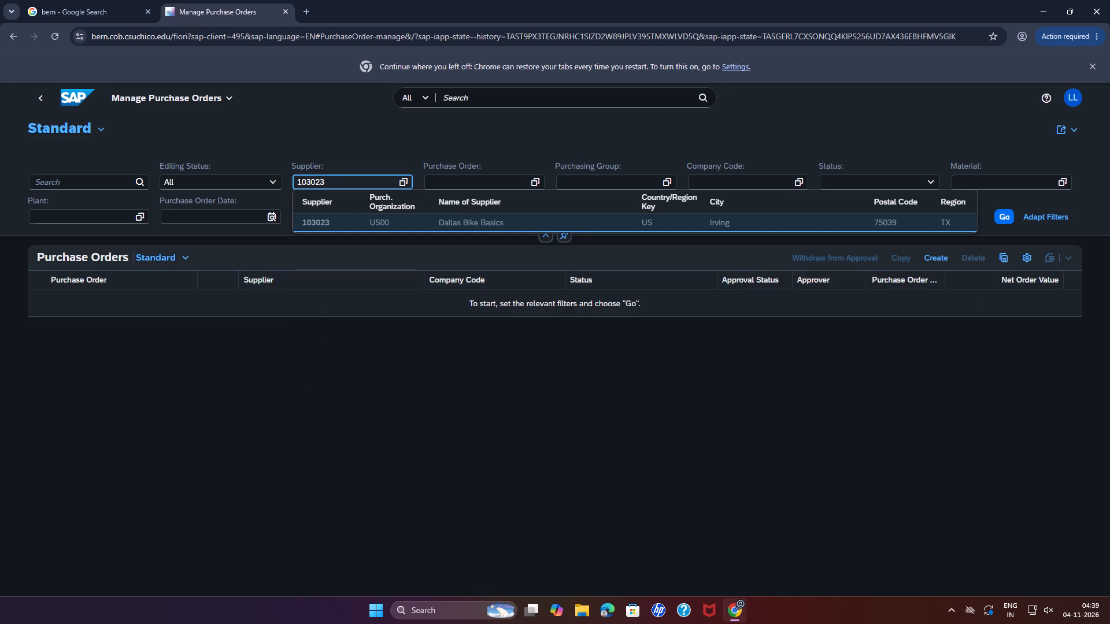
click(399, 219)
click(476, 187)
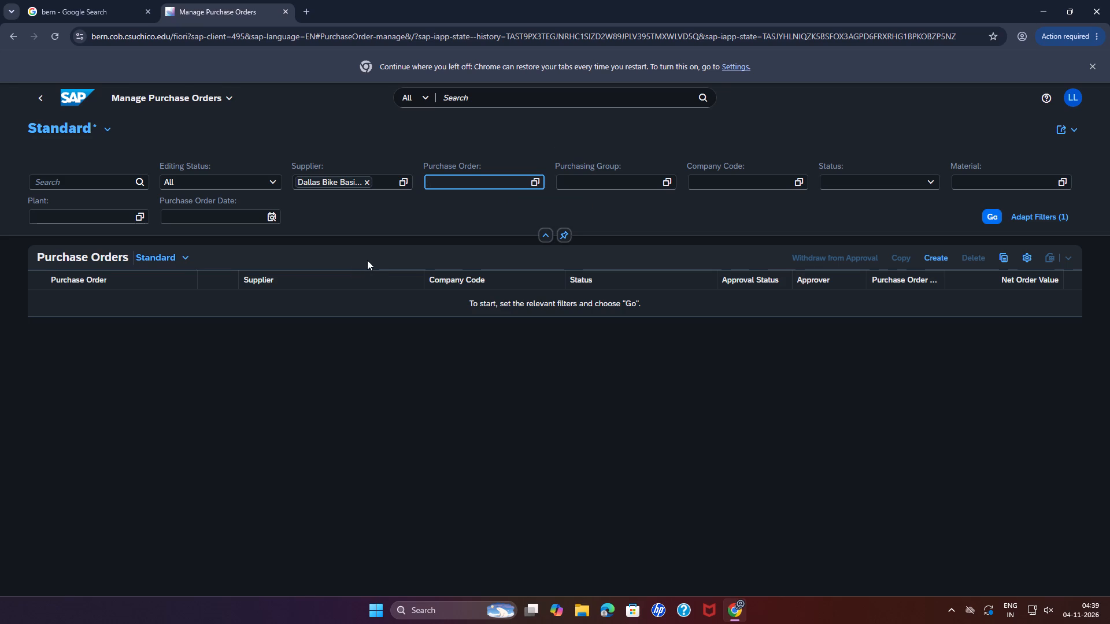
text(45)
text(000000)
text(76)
click(1000, 216)
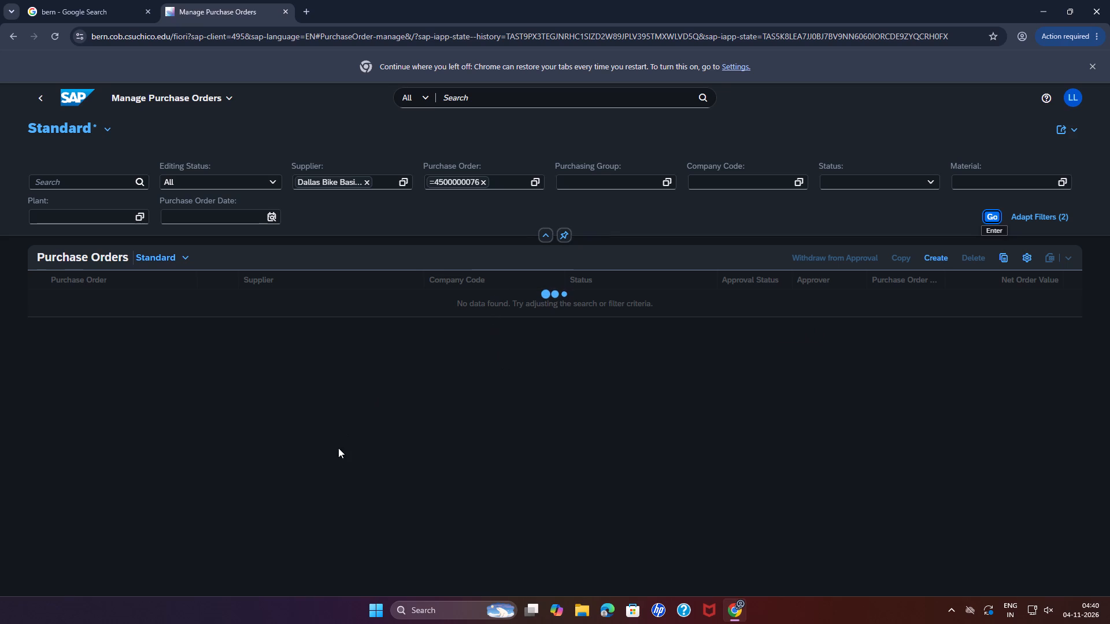
scroll(338, 448, down, 3)
scroll(342, 450, up, 5)
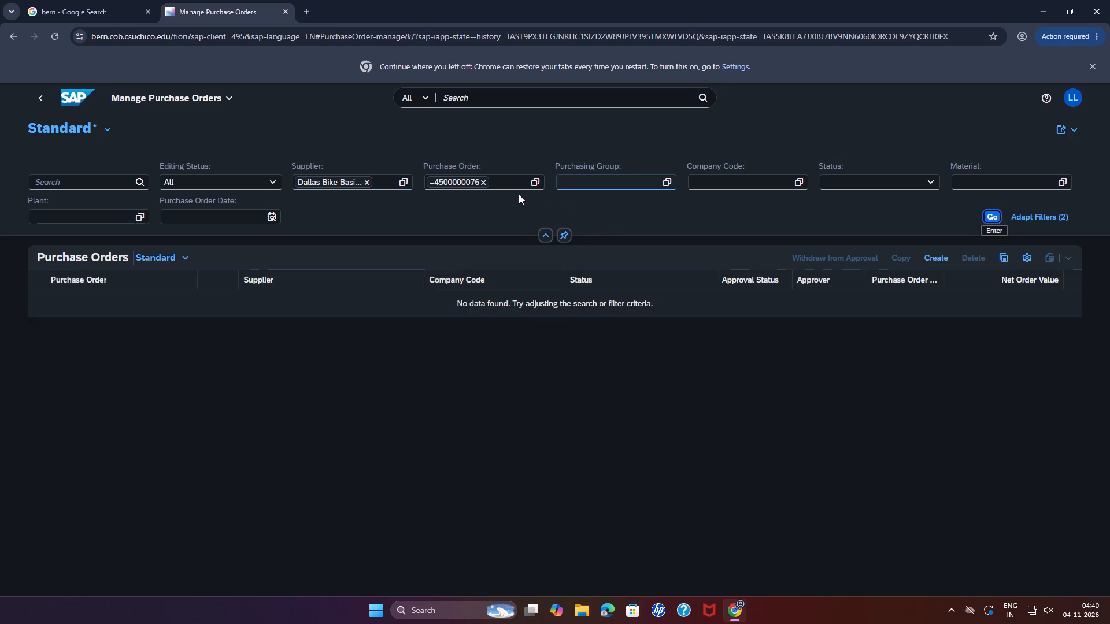
Run the purchase order search again with the same supplier and purchase order filters.
click(493, 184)
click(615, 177)
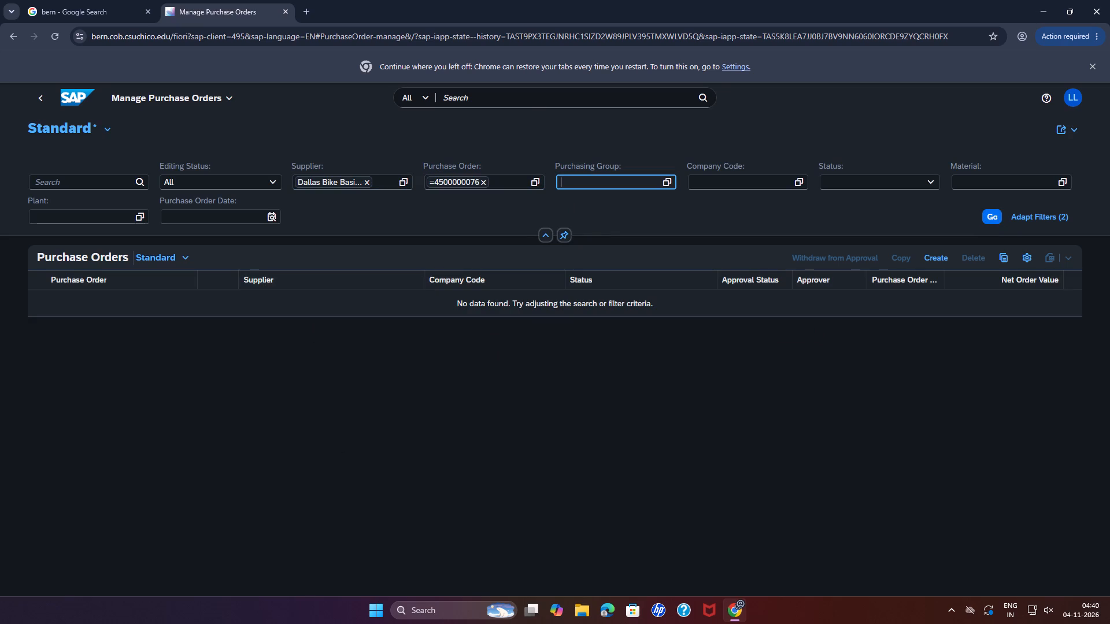
click(985, 216)
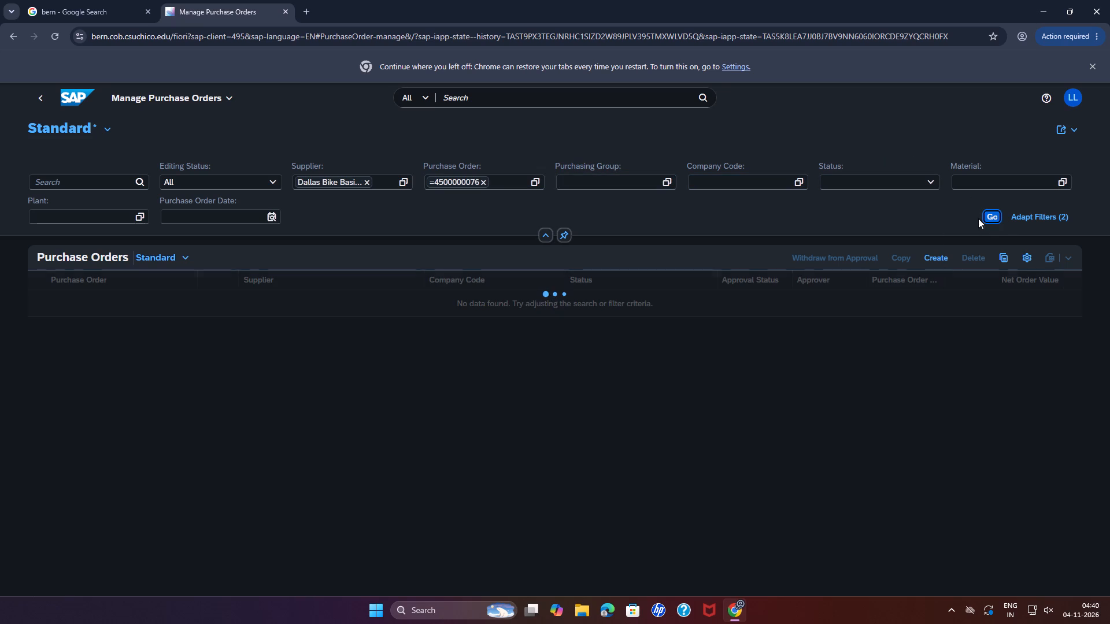
scroll(38, 460, down, 3)
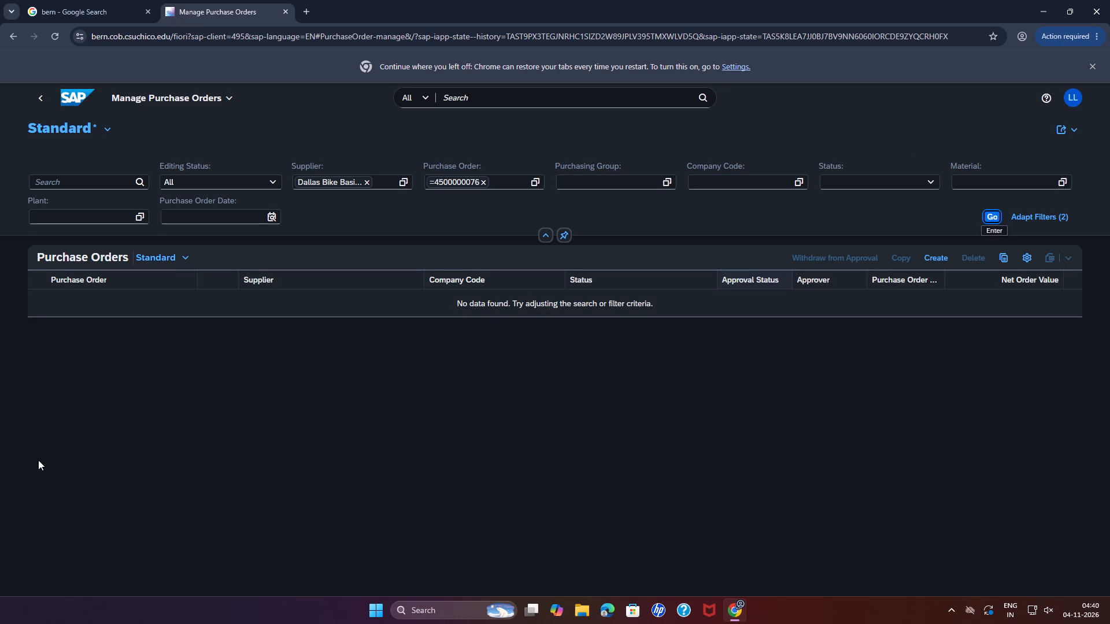
scroll(39, 460, up, 4)
click(520, 104)
click(699, 96)
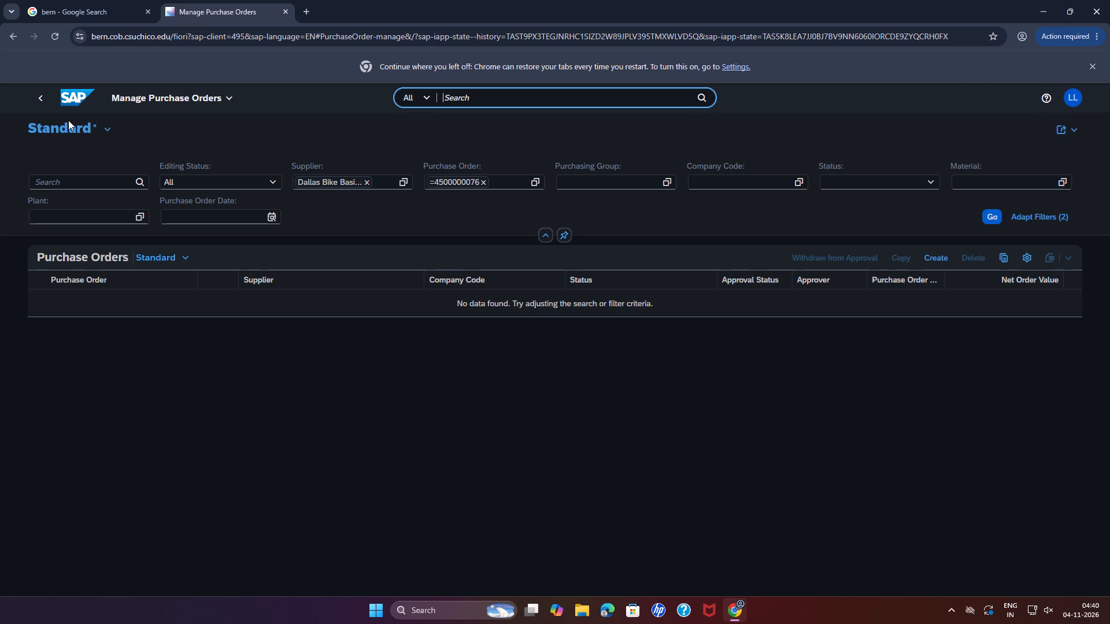
Return to the home page and open Display Stock Overview from the Plant Manager section of Warehouse Management.
click(69, 100)
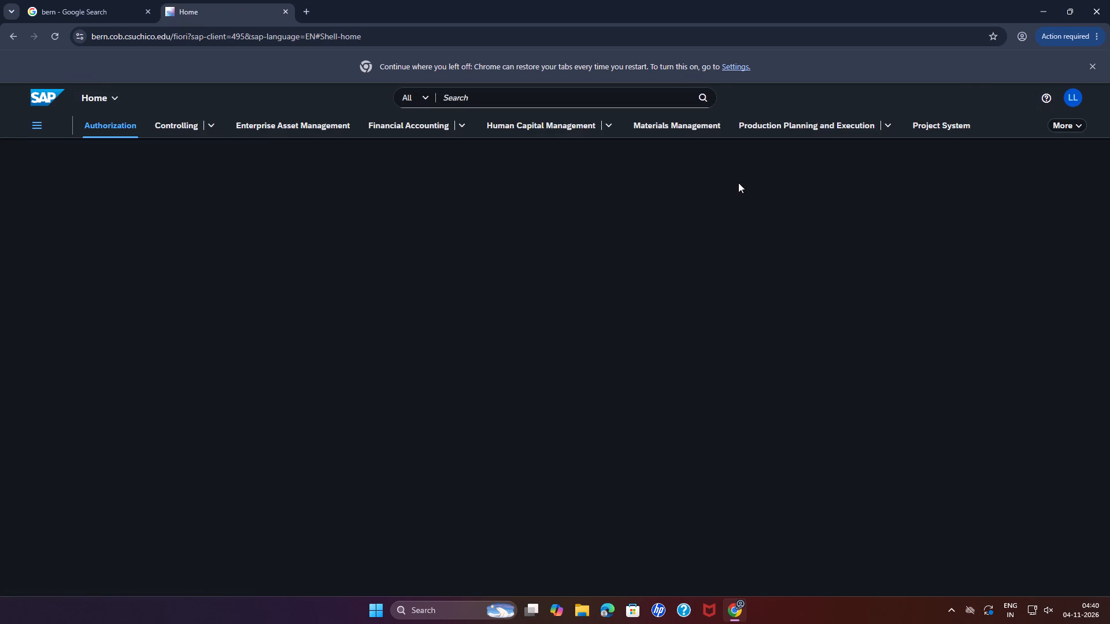
click(1065, 125)
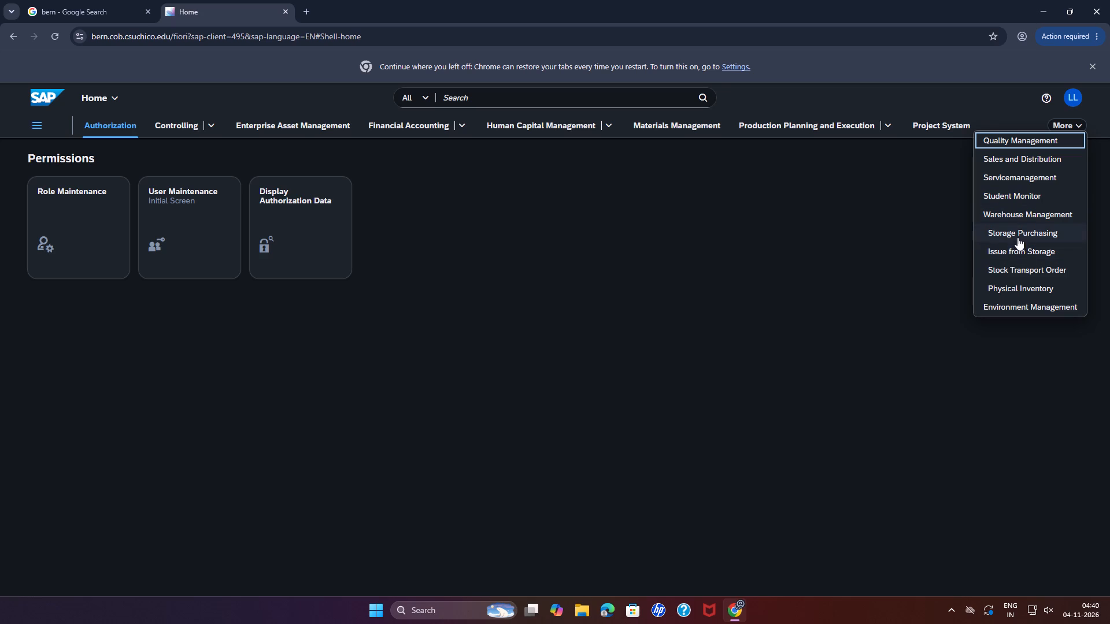
click(1013, 216)
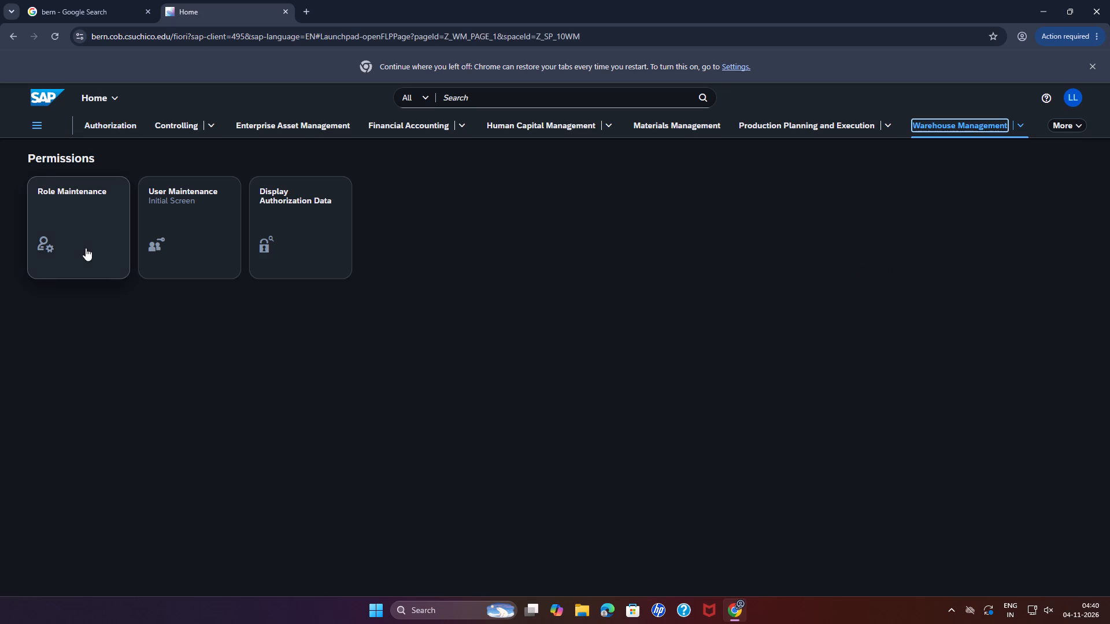
scroll(228, 306, down, 2)
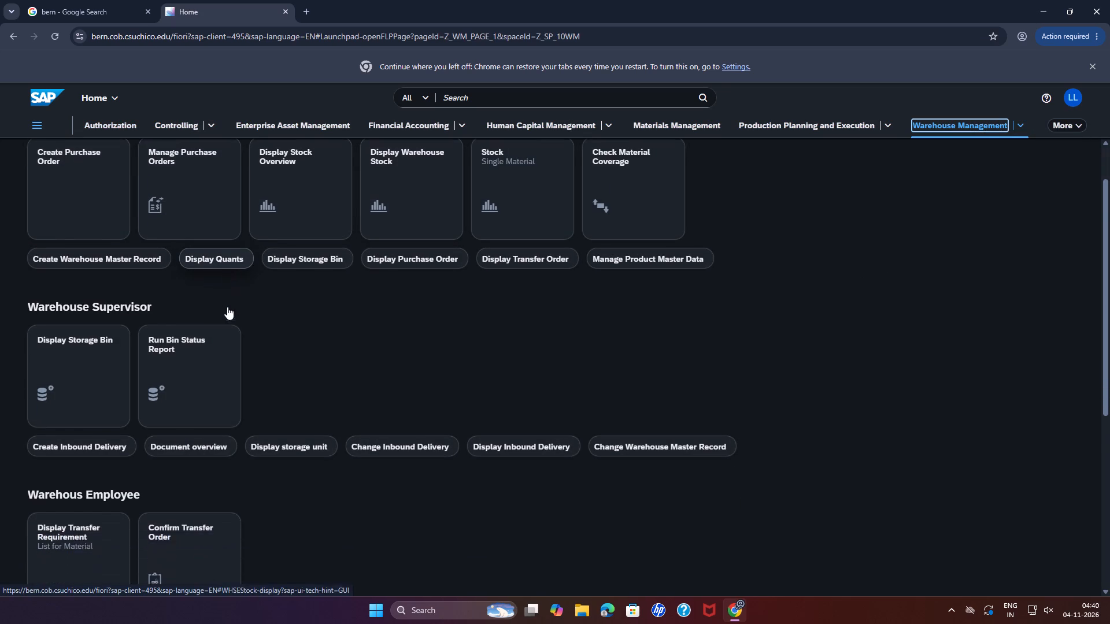
scroll(469, 320, down, 3)
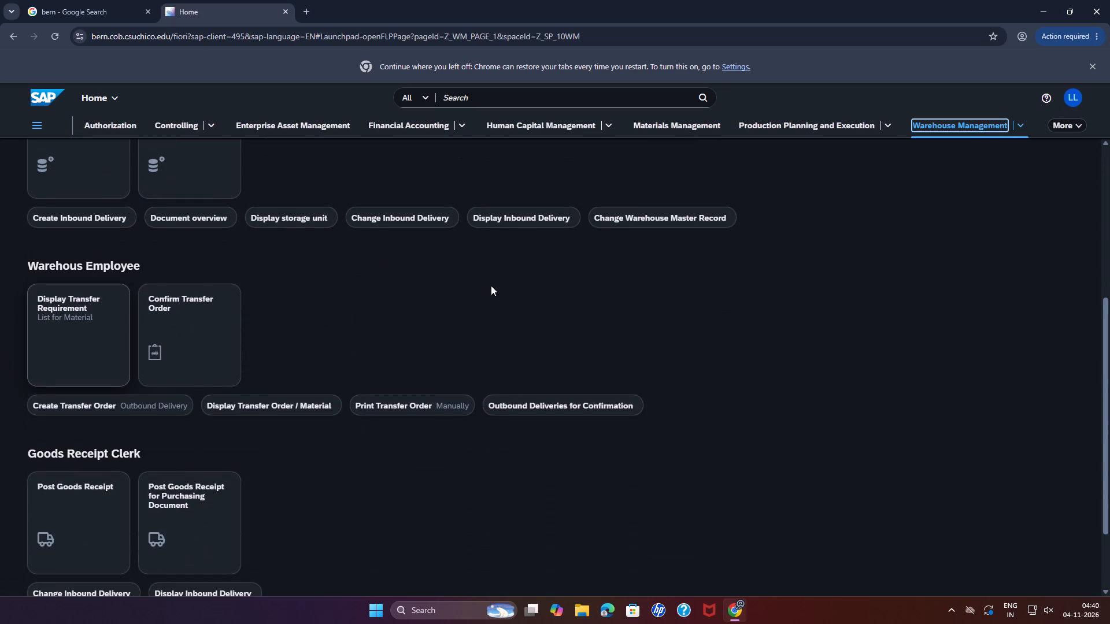
scroll(491, 302, up, 5)
click(263, 258)
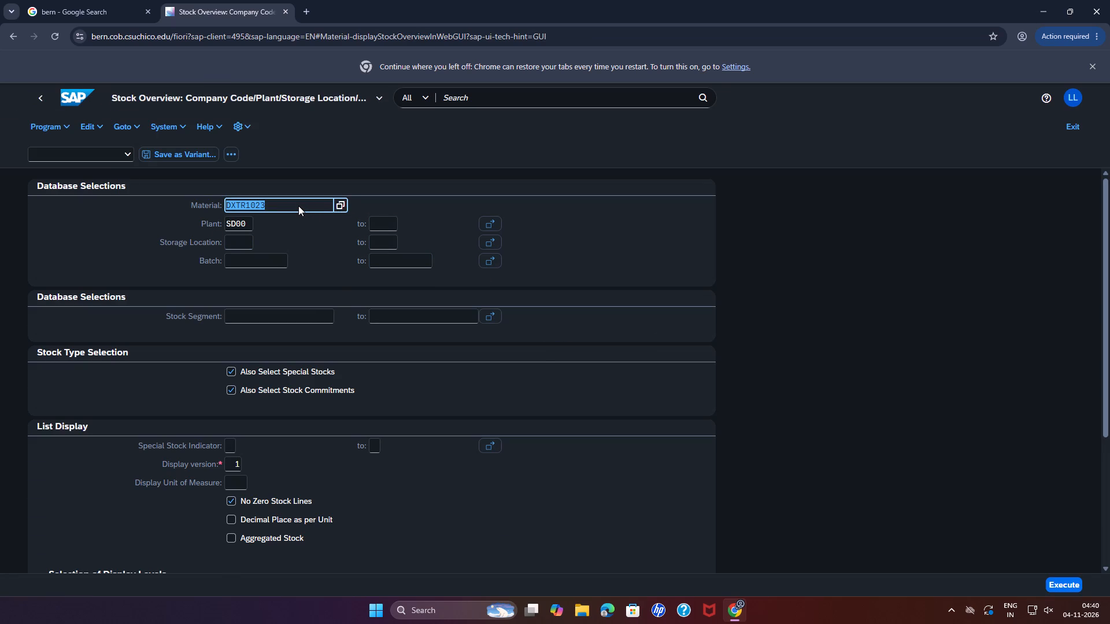
Run the stock overview for material KPAD1023 in plant SD00 and examine the stock list.
scroll(336, 281, down, 9)
scroll(332, 281, up, 7)
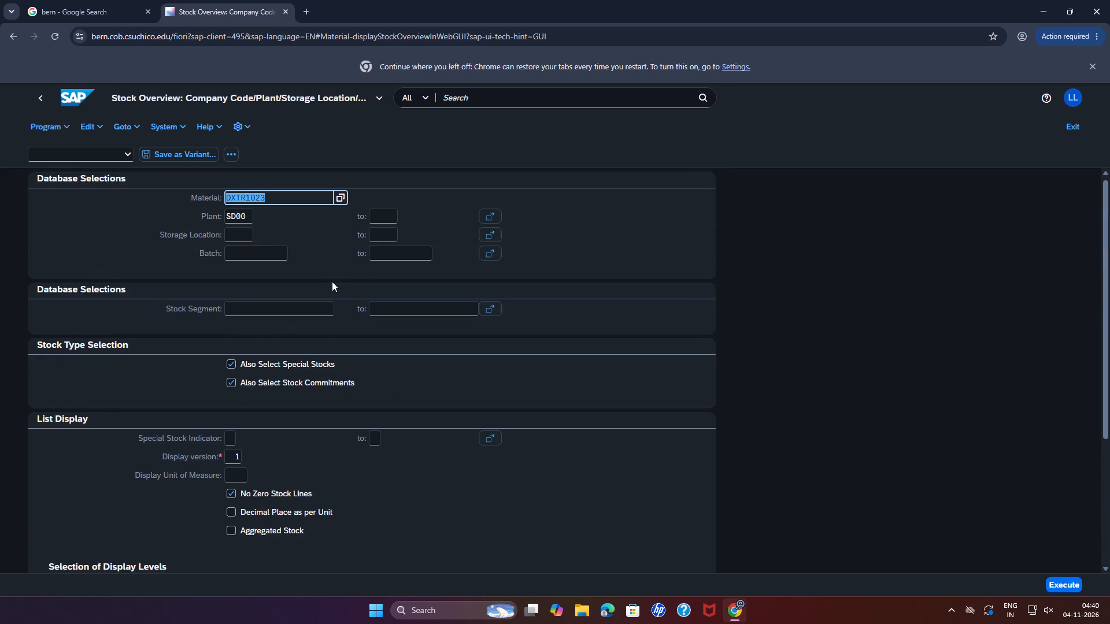
scroll(332, 281, up, 3)
click(298, 203)
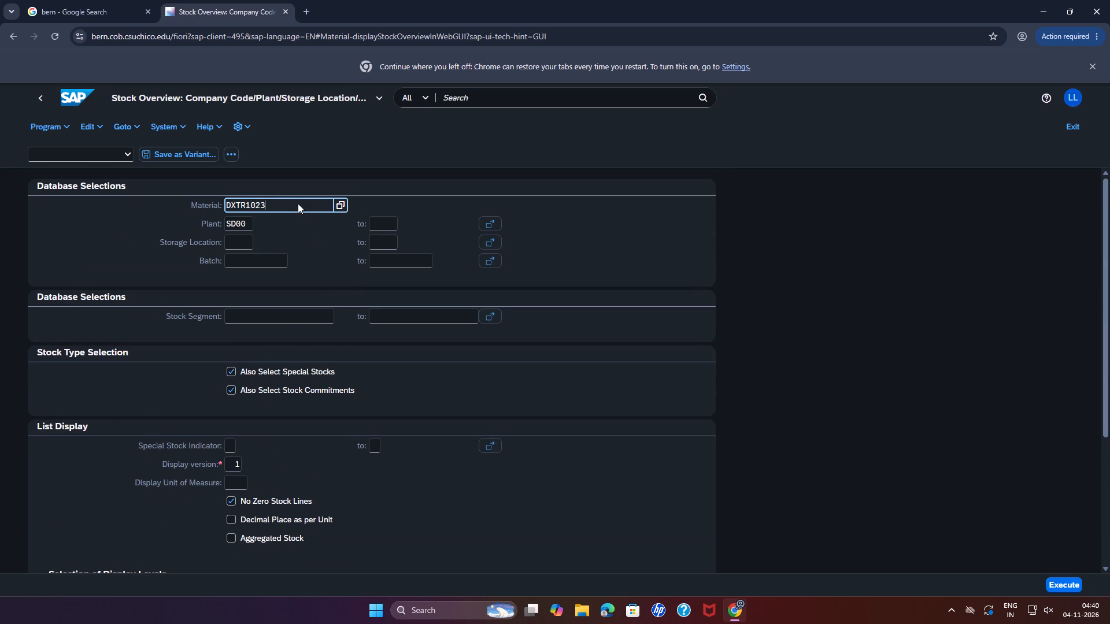
key(BackSpace)
key(BackSpace)
key(BackSpace)
key(BackSpace)
key(BackSpace)
key(BackSpace)
key(BackSpace)
key(BackSpace)
key(BackSpace)
key(k)
key(p)
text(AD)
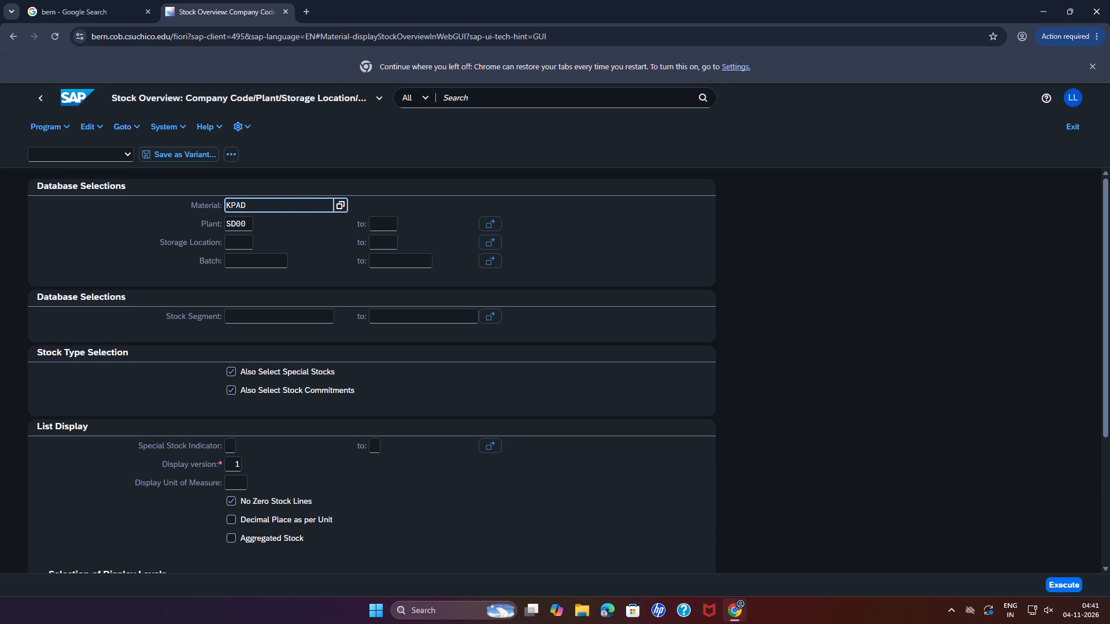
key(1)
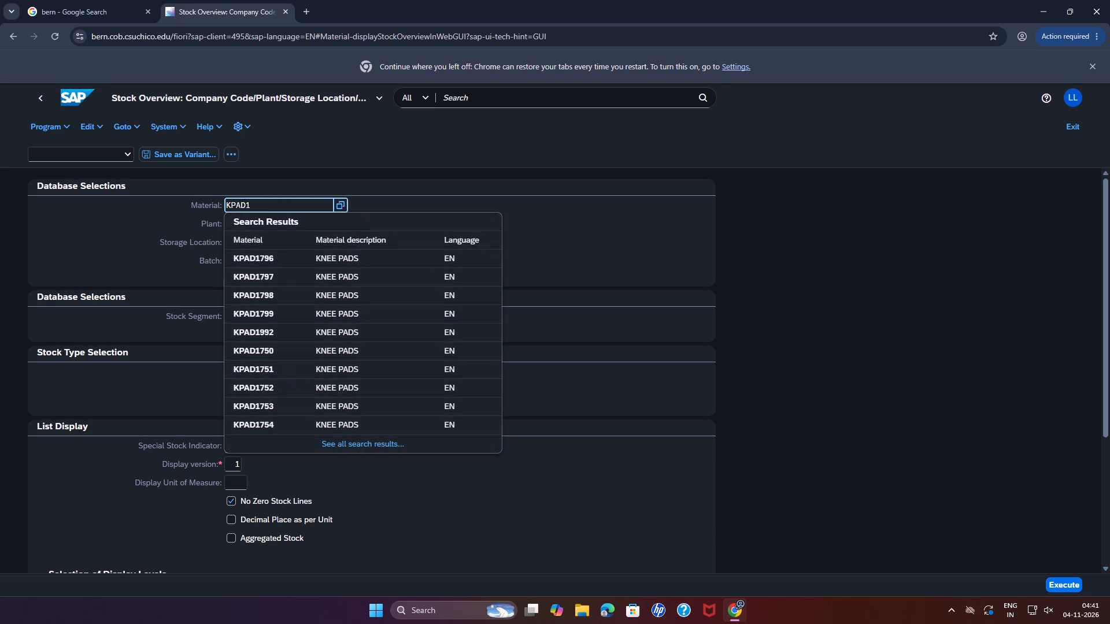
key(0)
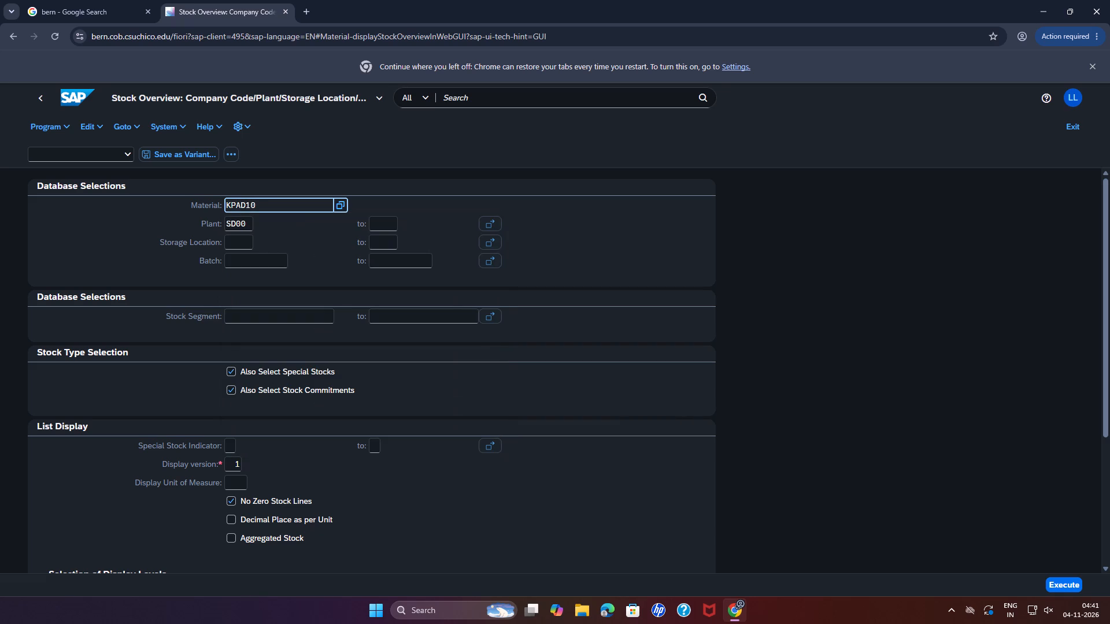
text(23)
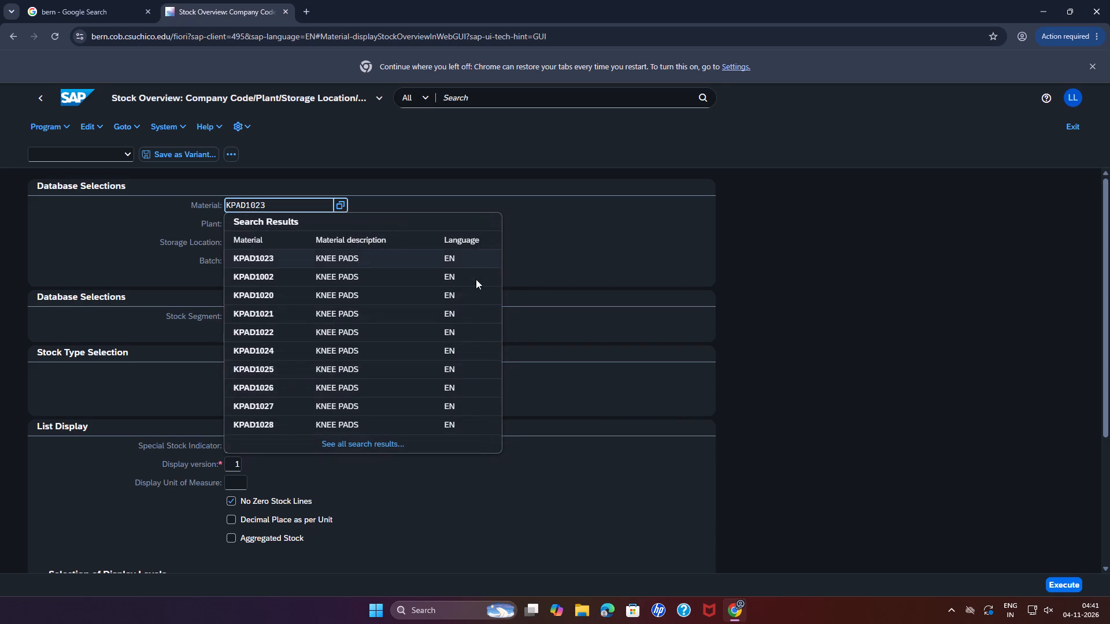
click(269, 257)
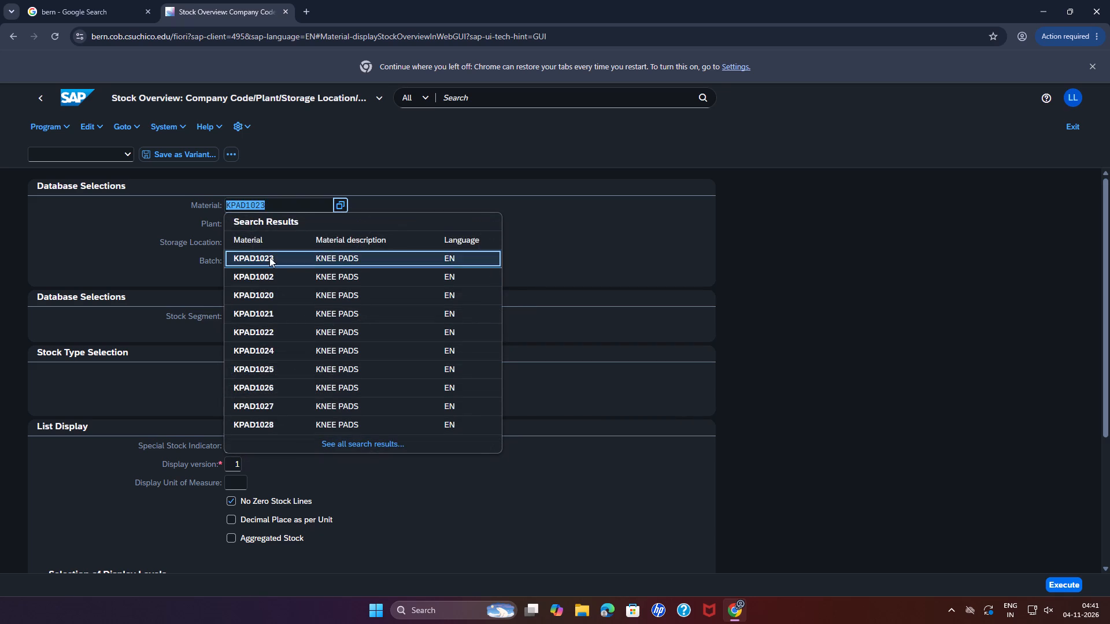
click(1068, 586)
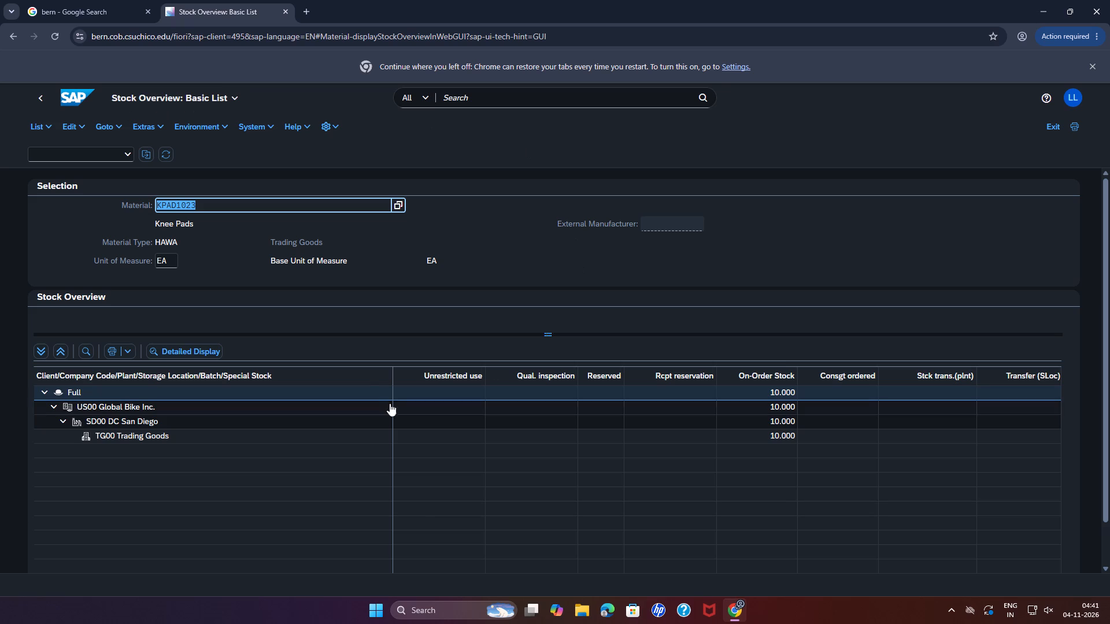
scroll(505, 437, down, 4)
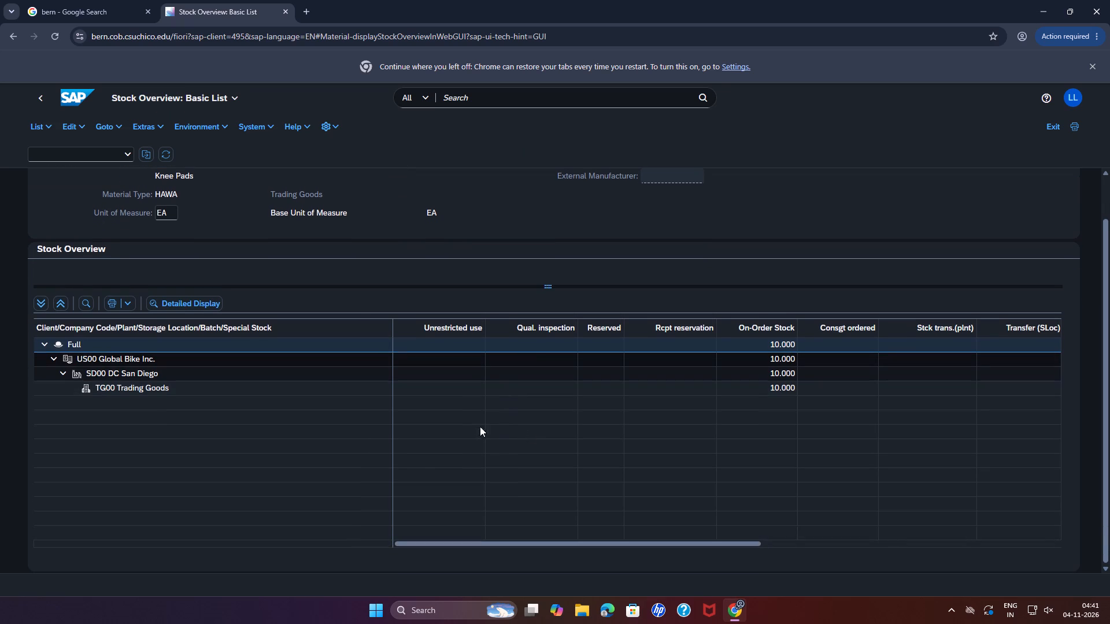
scroll(744, 376, up, 6)
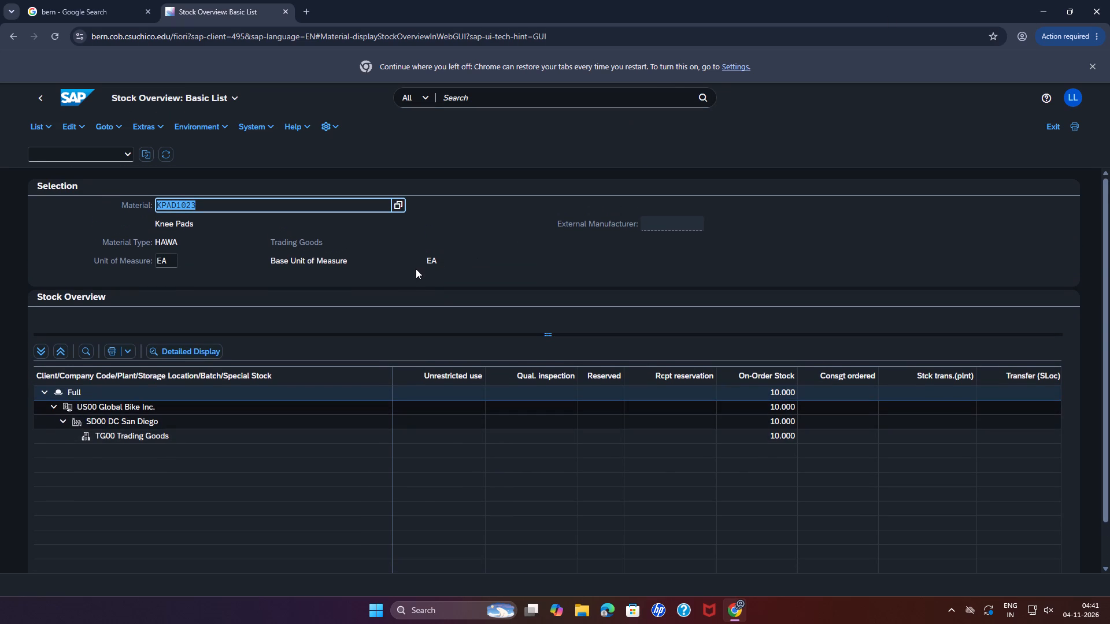
Return to the home page and open Display Warehouse Stock from the Plant Manager section of Warehouse Management.
click(1072, 99)
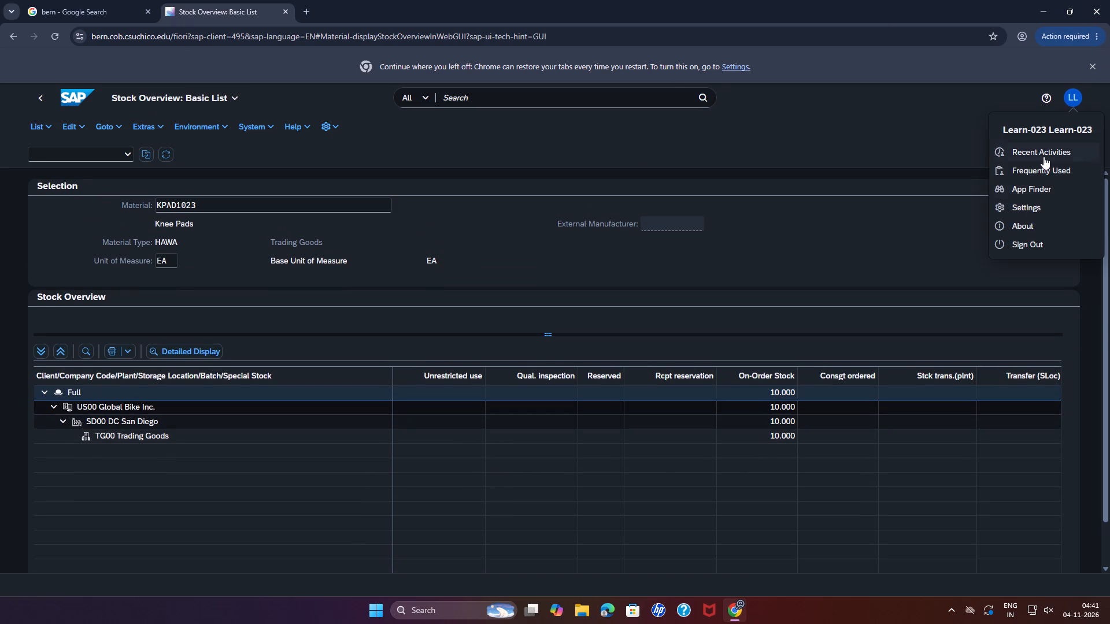
click(925, 206)
click(68, 94)
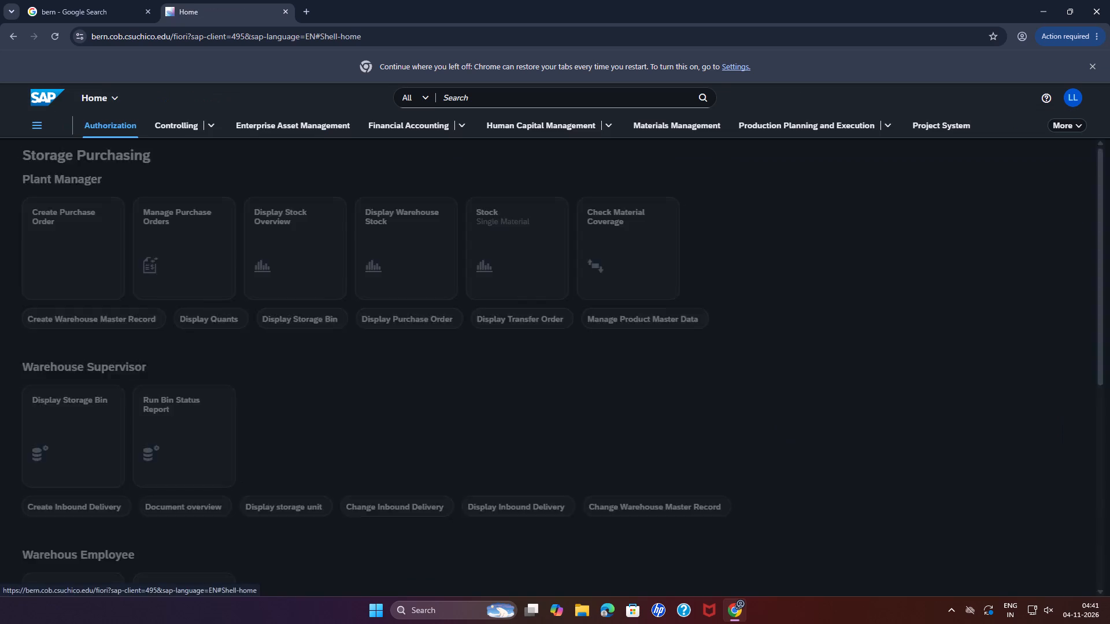
click(1072, 93)
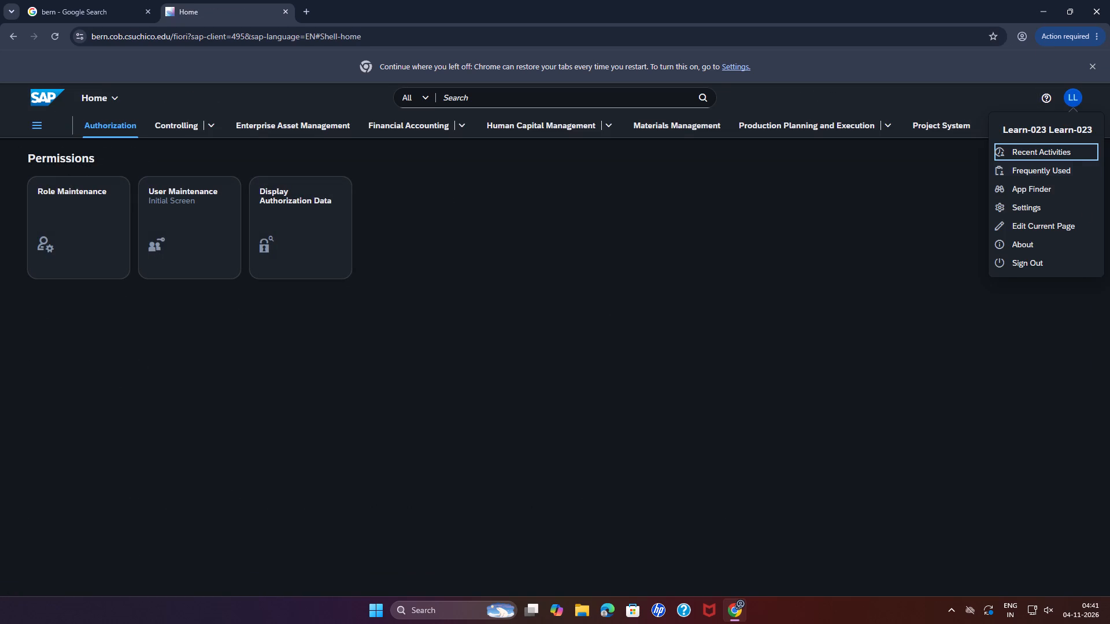
click(876, 262)
click(1055, 125)
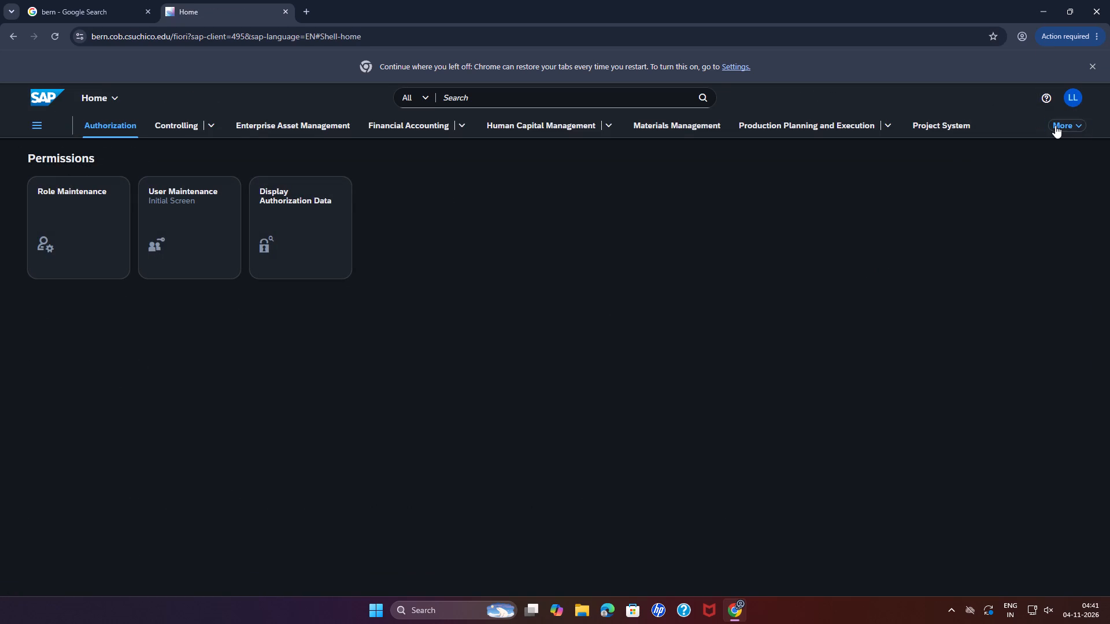
click(1015, 214)
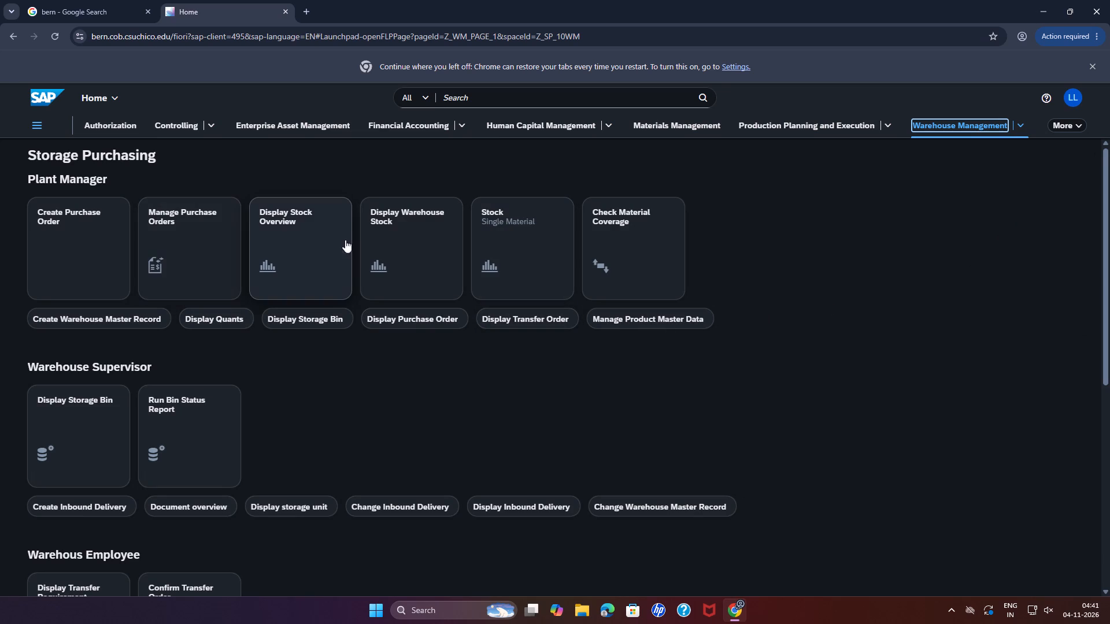
click(403, 235)
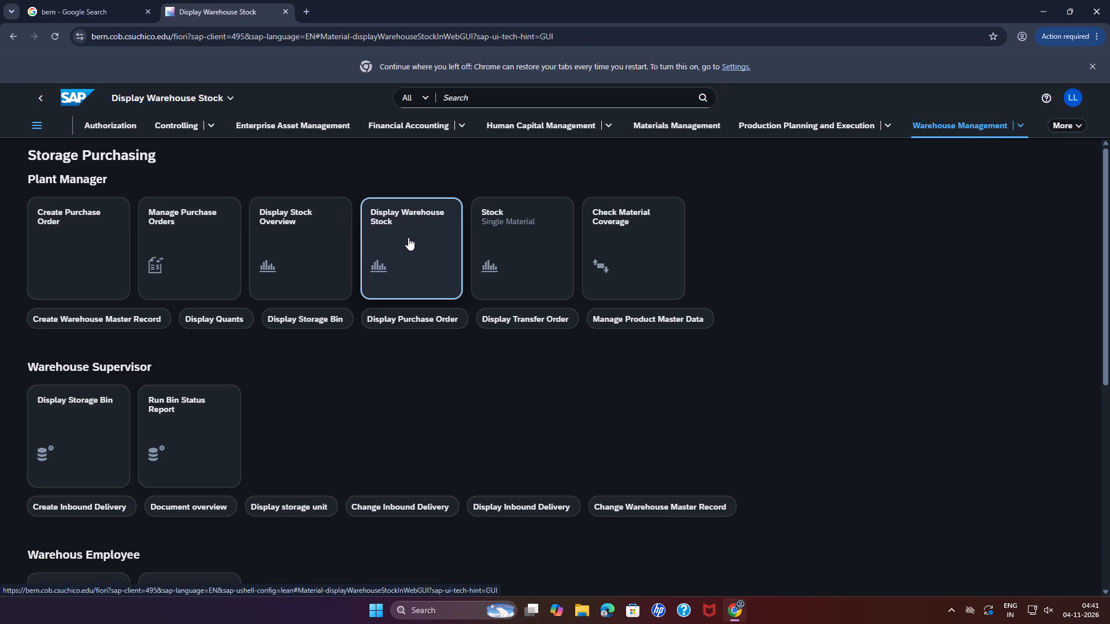
click(408, 237)
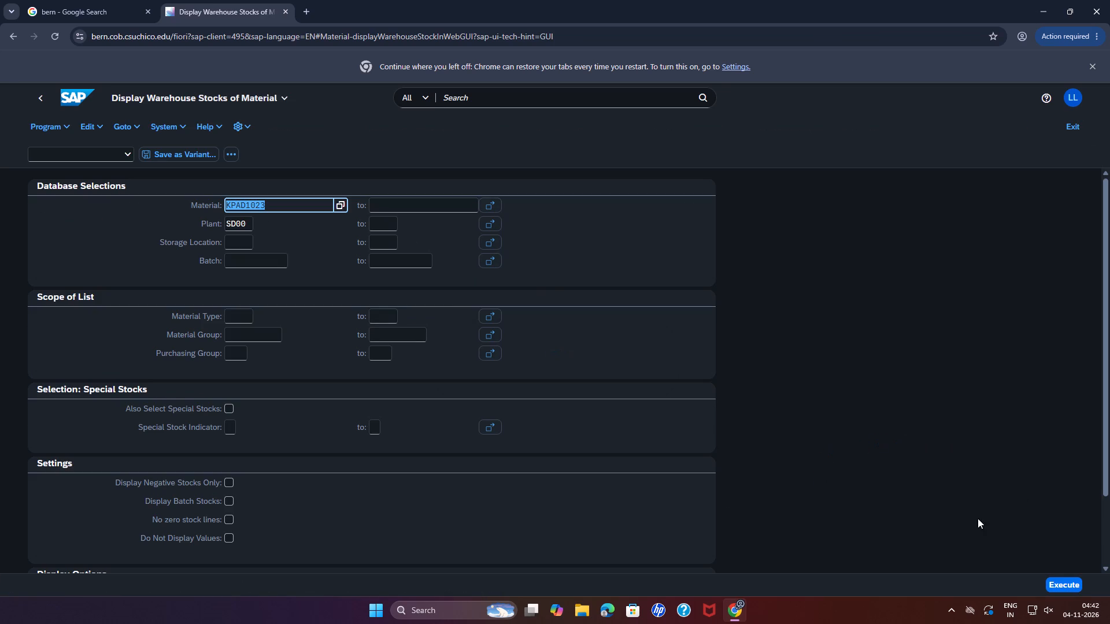
Run the warehouse stock report for material KPAD1023 in plant SD00.
click(1063, 584)
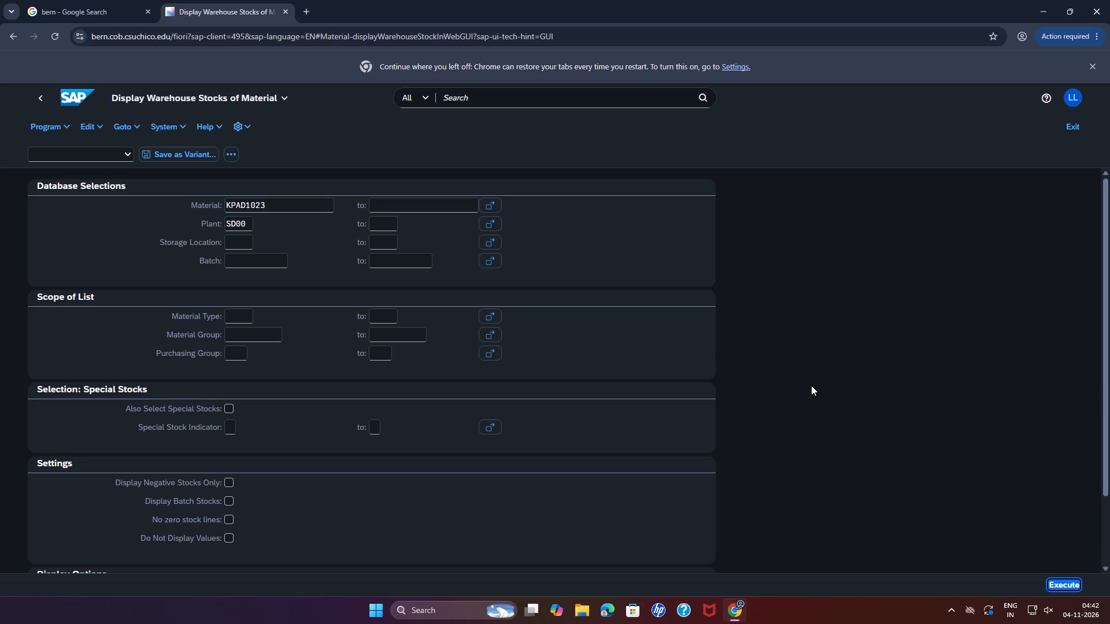
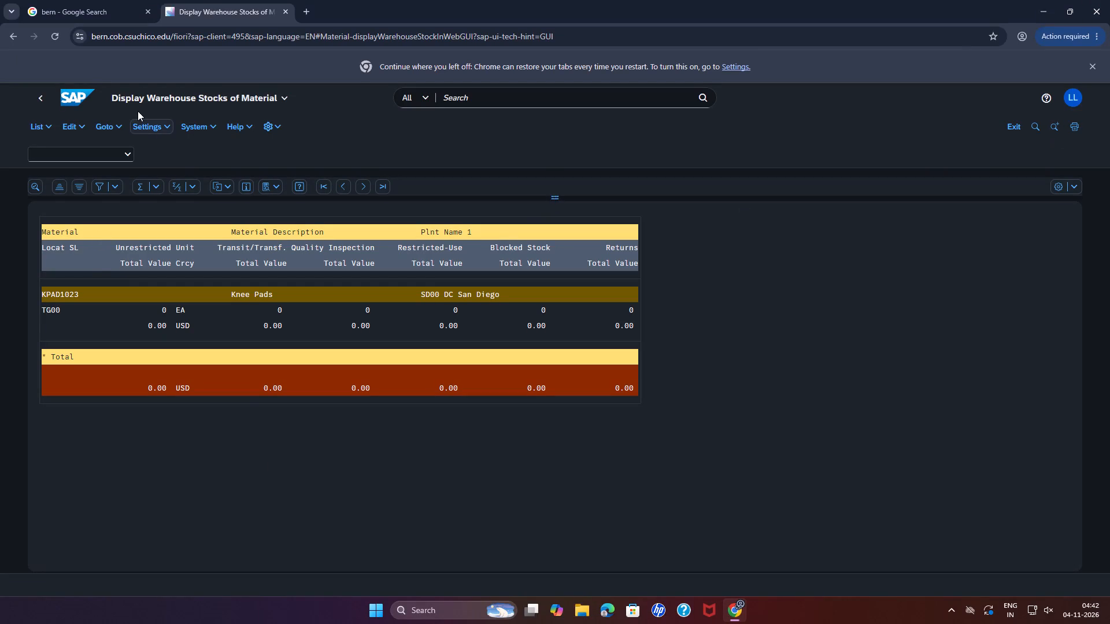
Return to the home page and open Post Goods Receipt from the Goods Receipt Clerk section of Warehouse Management.
click(72, 99)
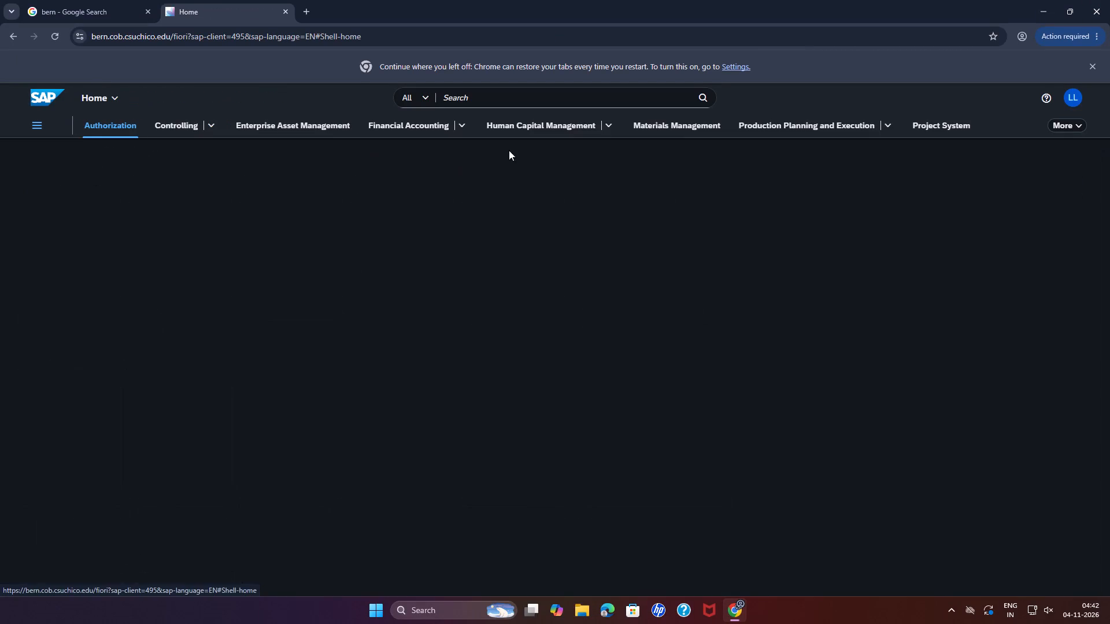
click(1080, 129)
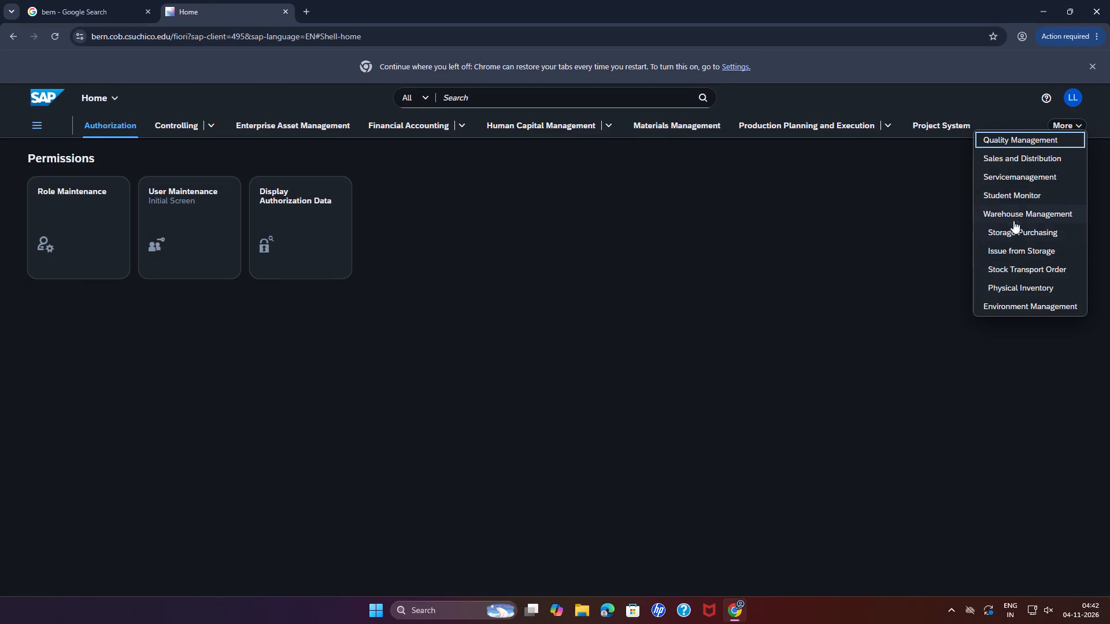
click(1012, 212)
scroll(327, 466, down, 3)
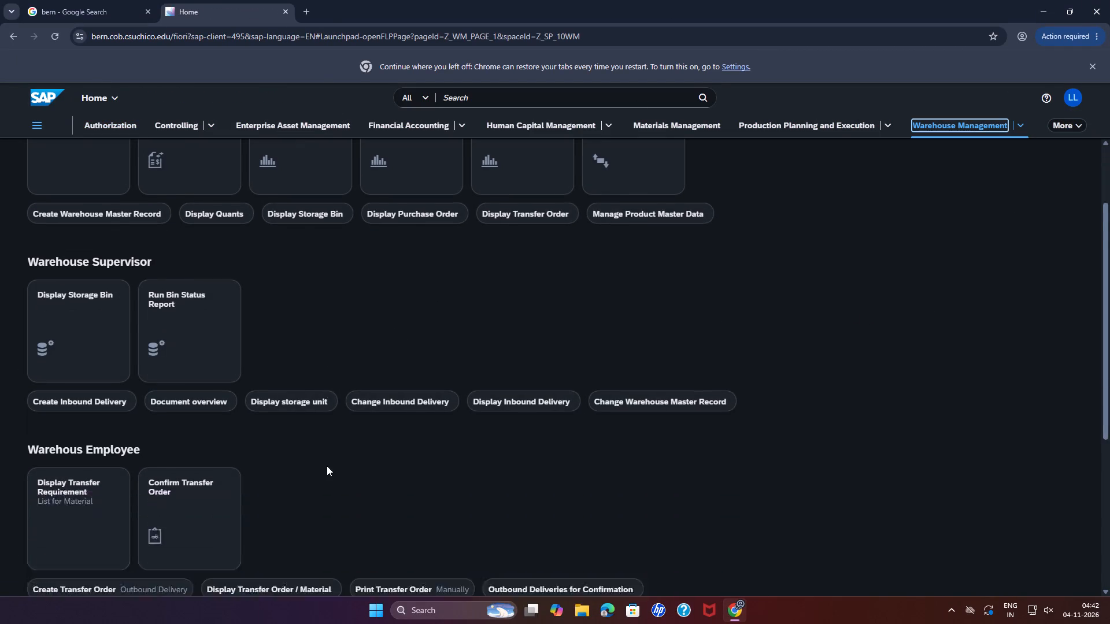
scroll(327, 466, down, 4)
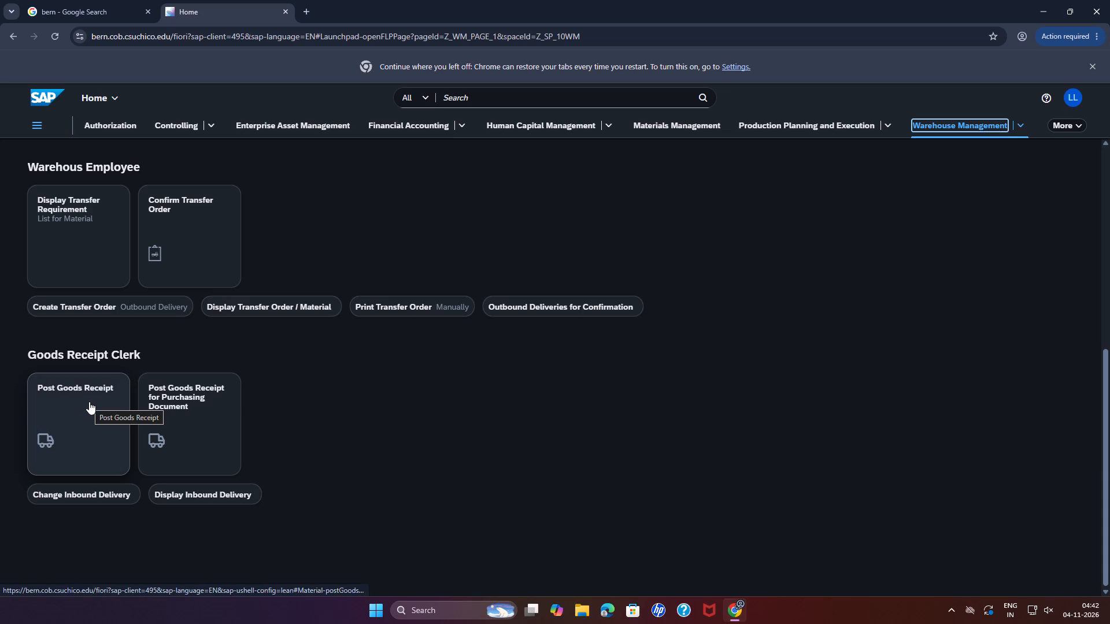
click(89, 402)
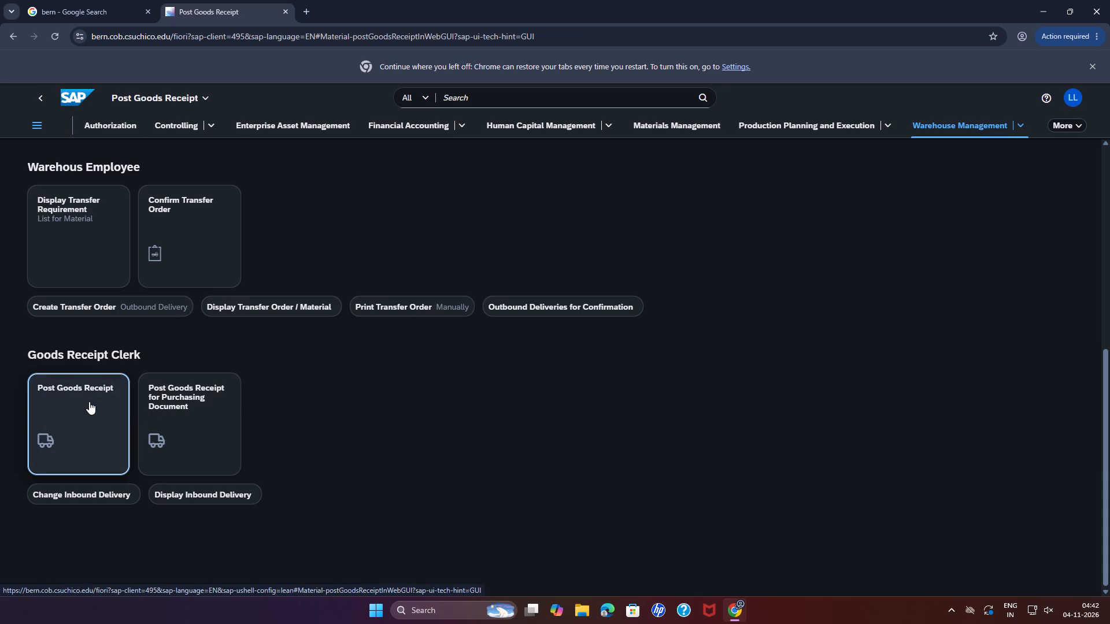
click(397, 184)
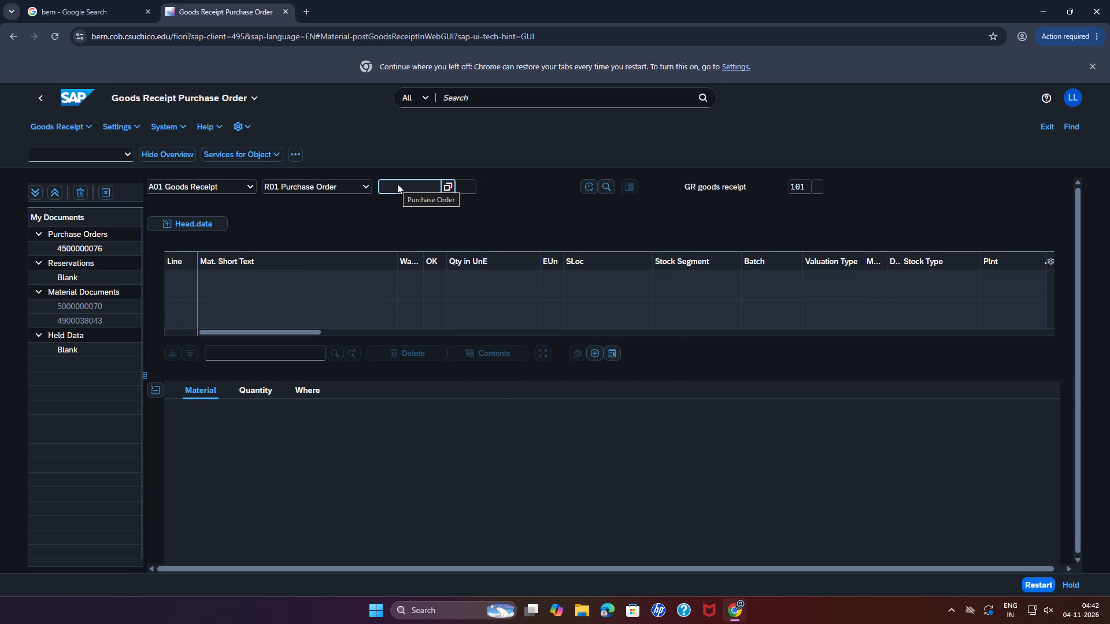
text(45)
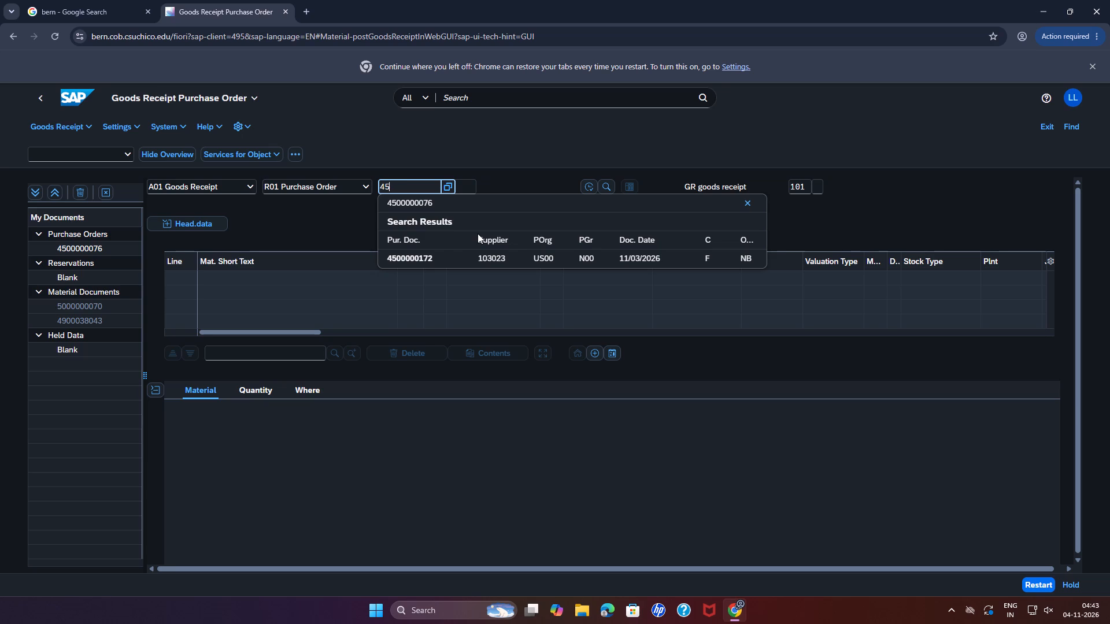
key(0)
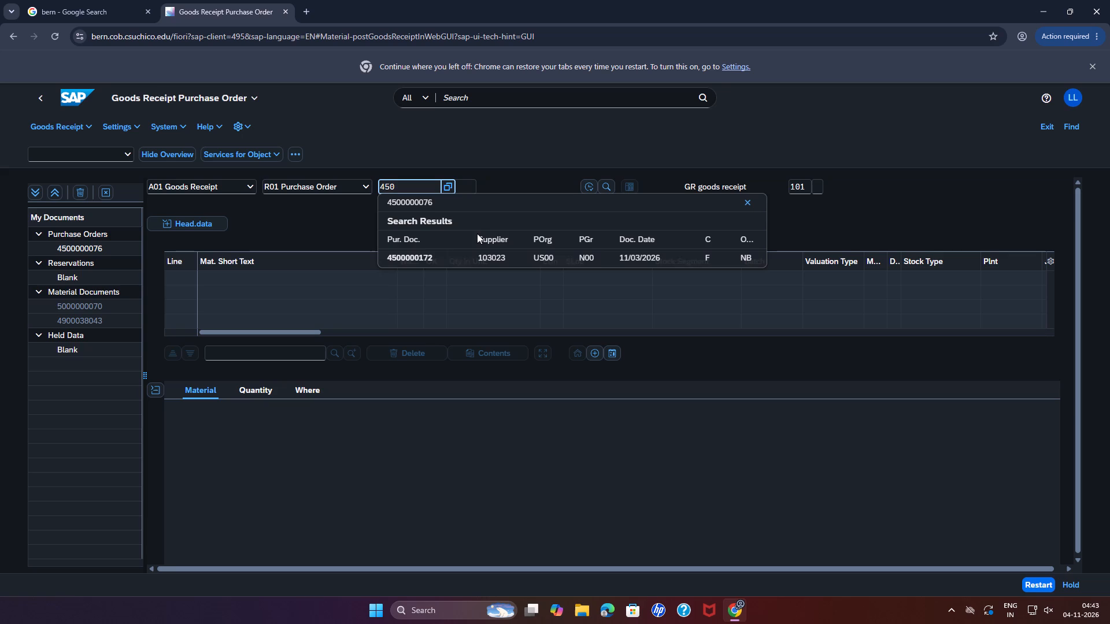
click(429, 262)
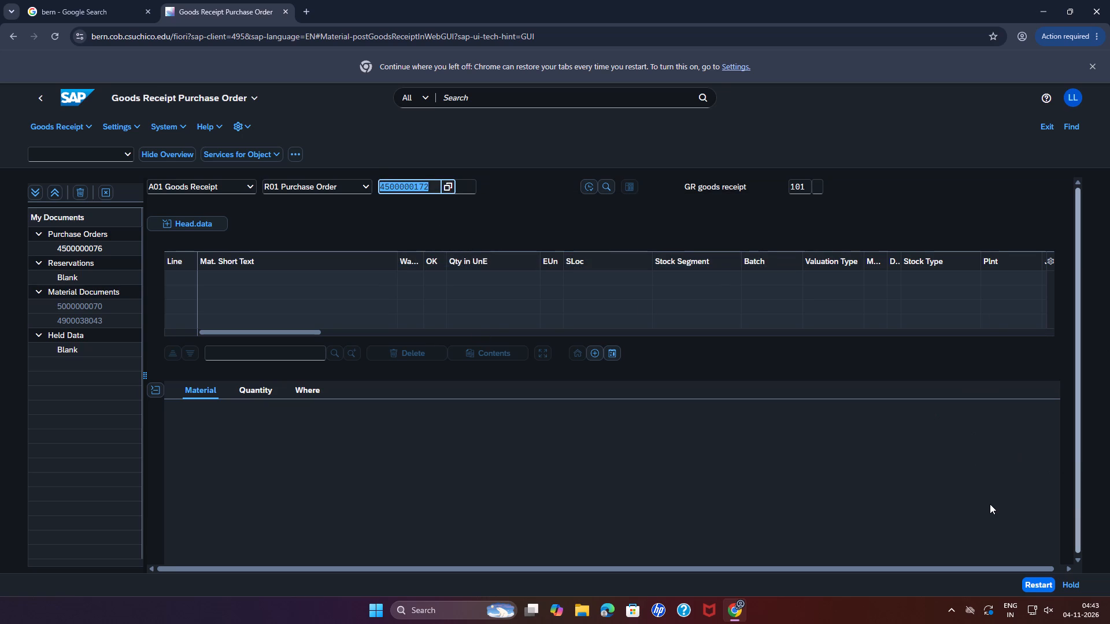
click(435, 184)
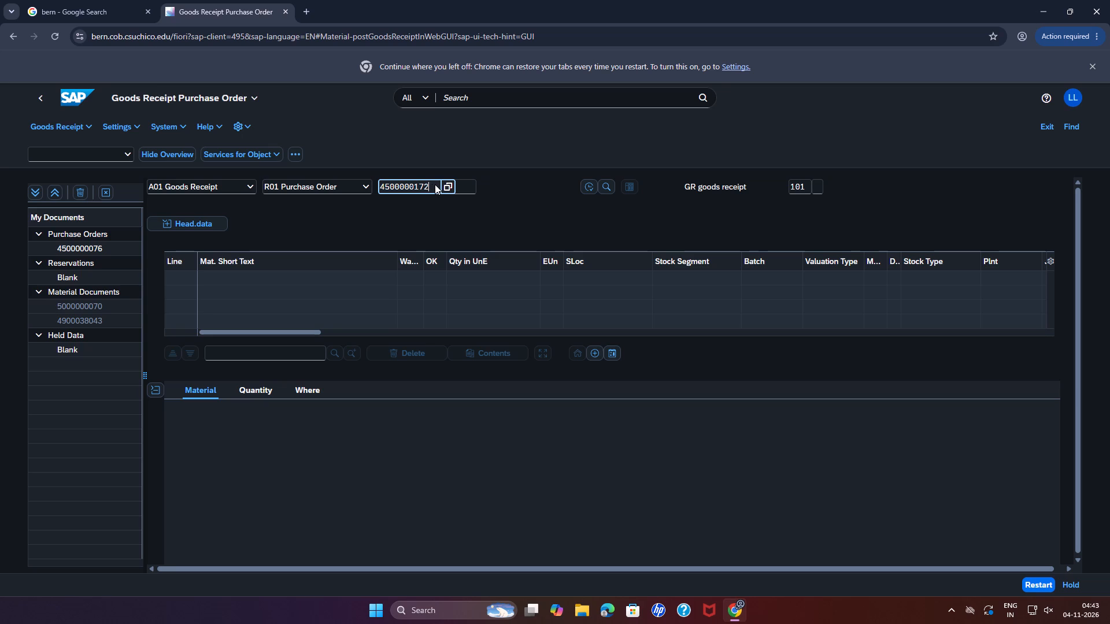
key(Return)
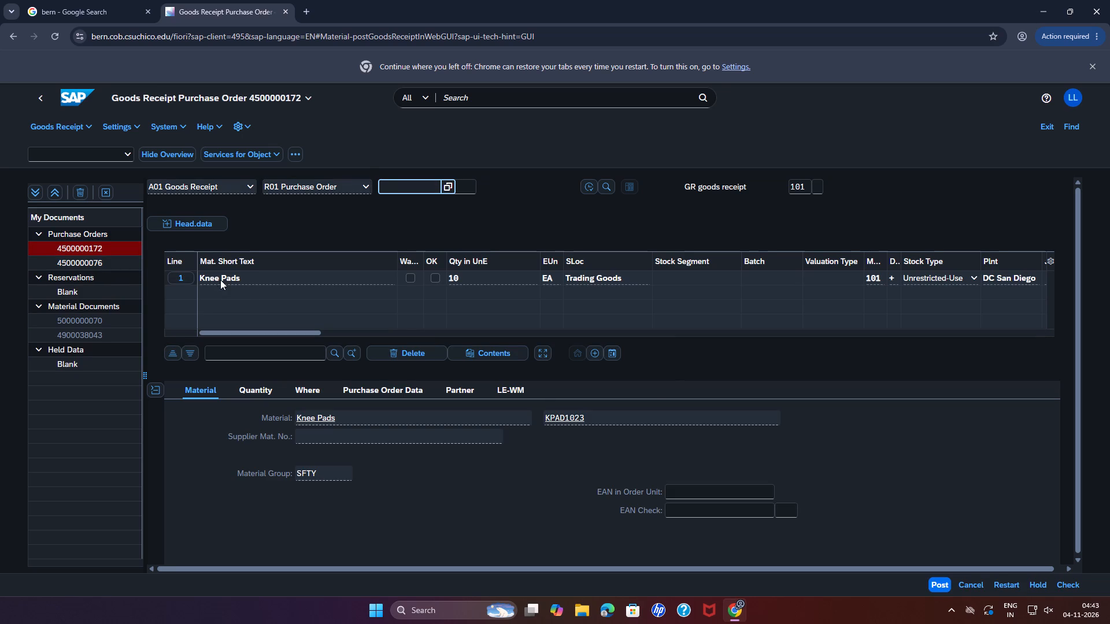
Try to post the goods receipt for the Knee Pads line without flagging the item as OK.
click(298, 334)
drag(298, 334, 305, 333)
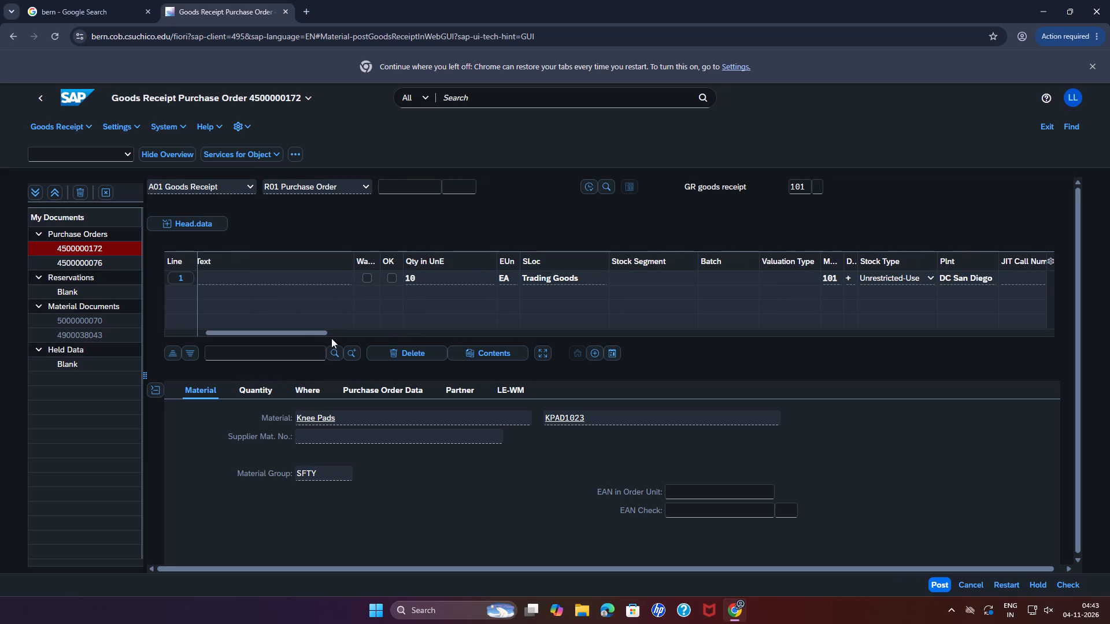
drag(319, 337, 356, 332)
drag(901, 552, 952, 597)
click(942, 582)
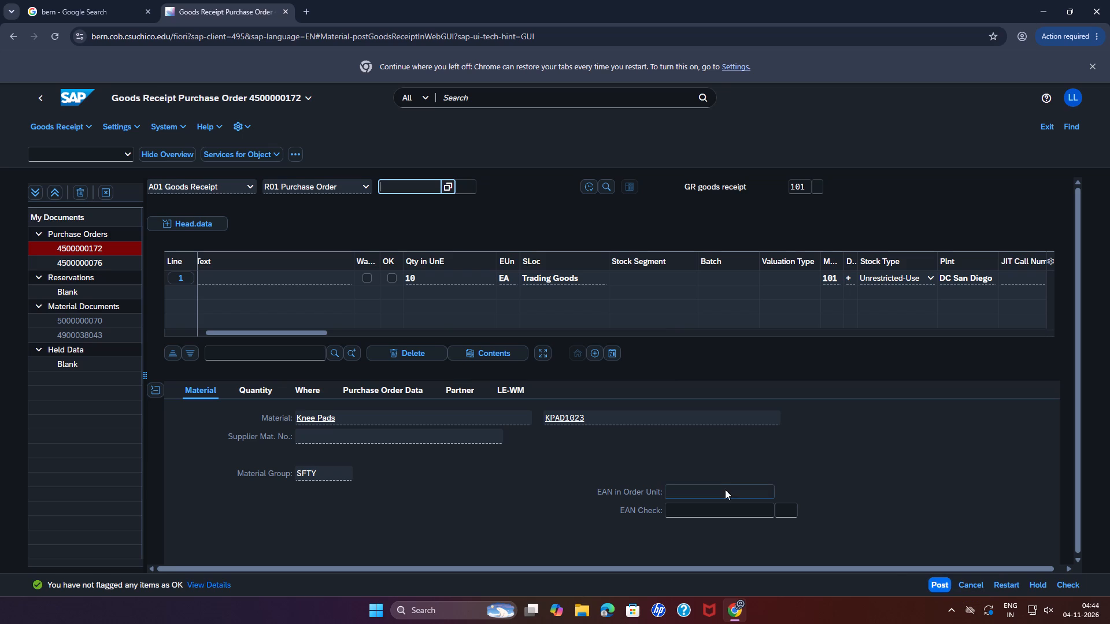
Collapse the item detail data, flag the Knee Pads line as OK and post the goods receipt.
click(393, 274)
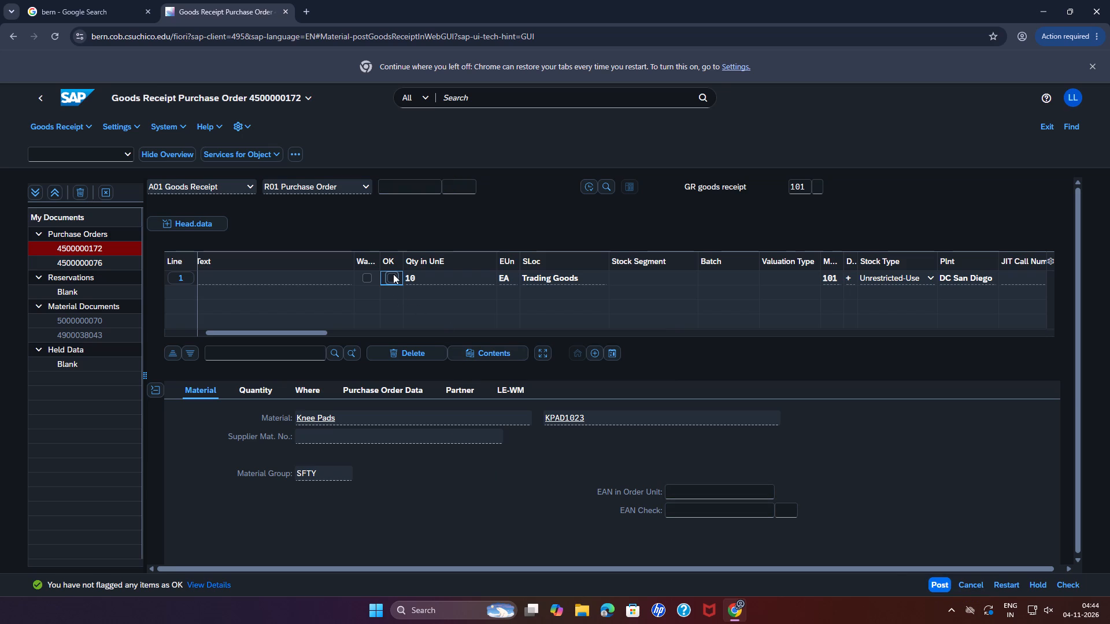
click(393, 274)
click(387, 277)
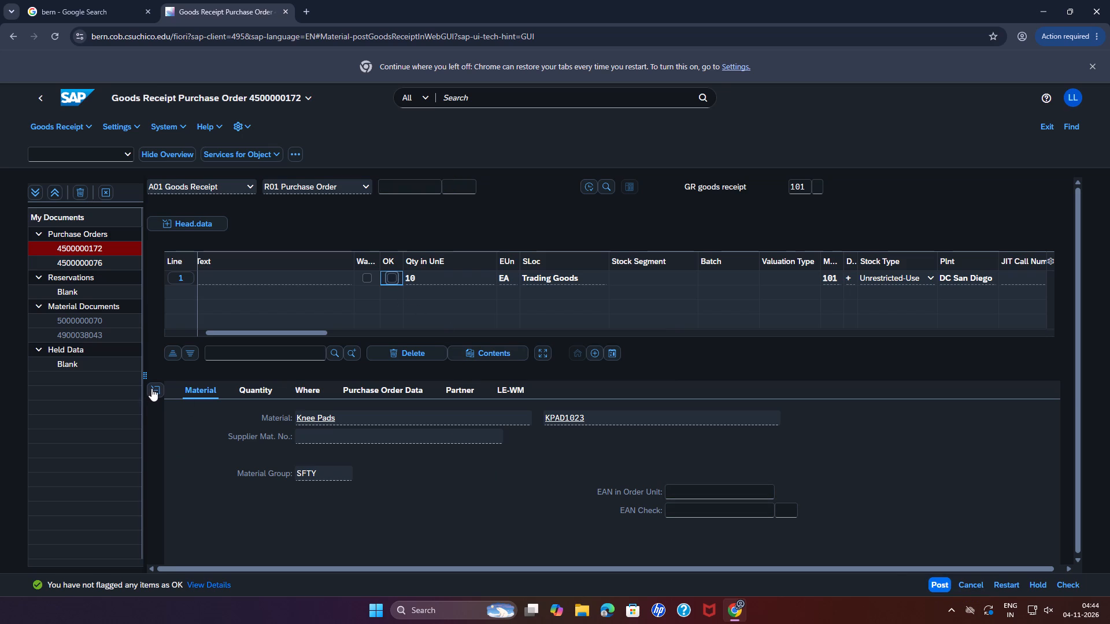
click(152, 388)
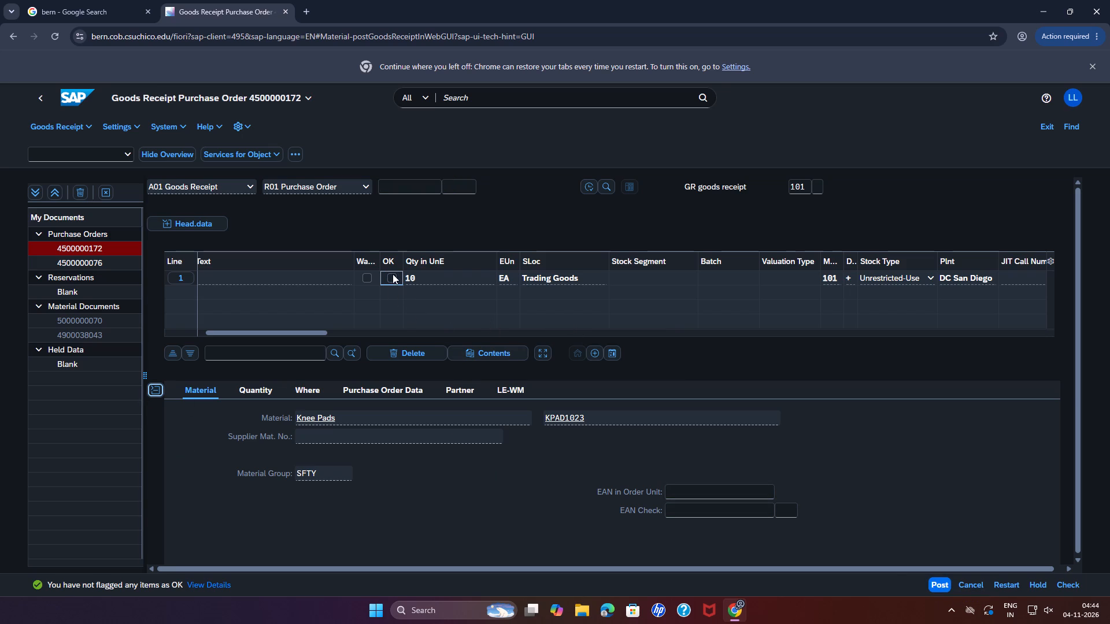
click(392, 277)
click(391, 274)
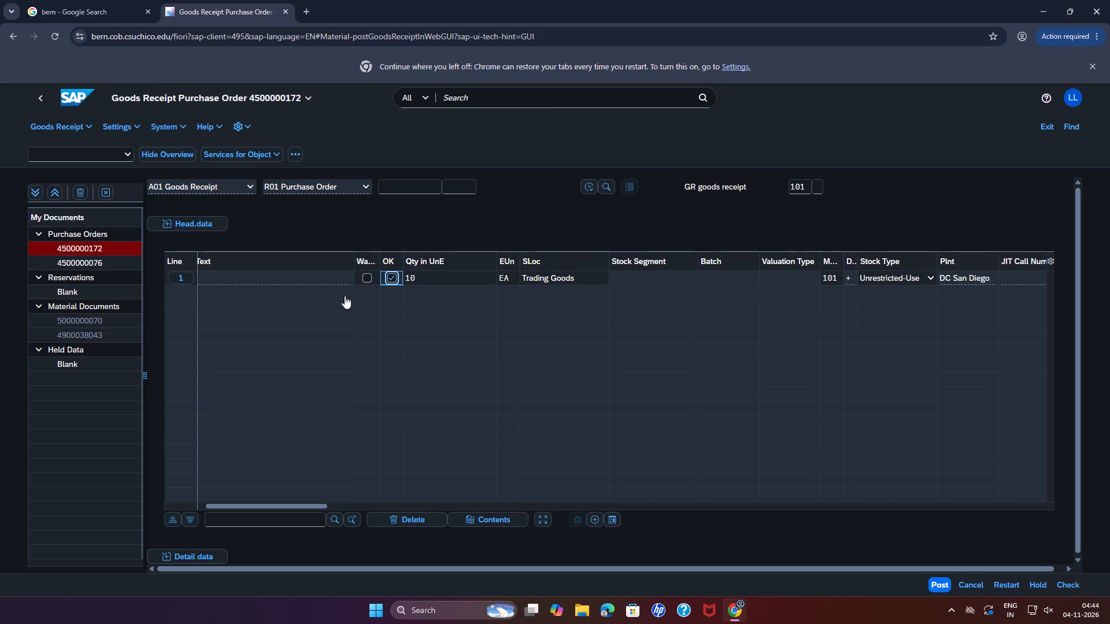
click(934, 582)
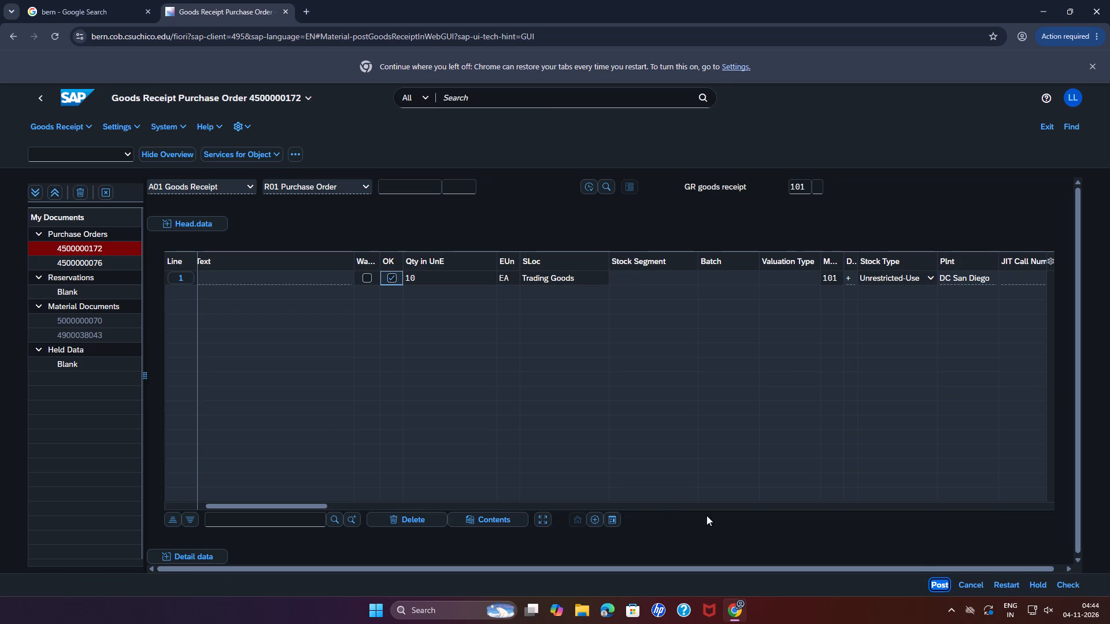
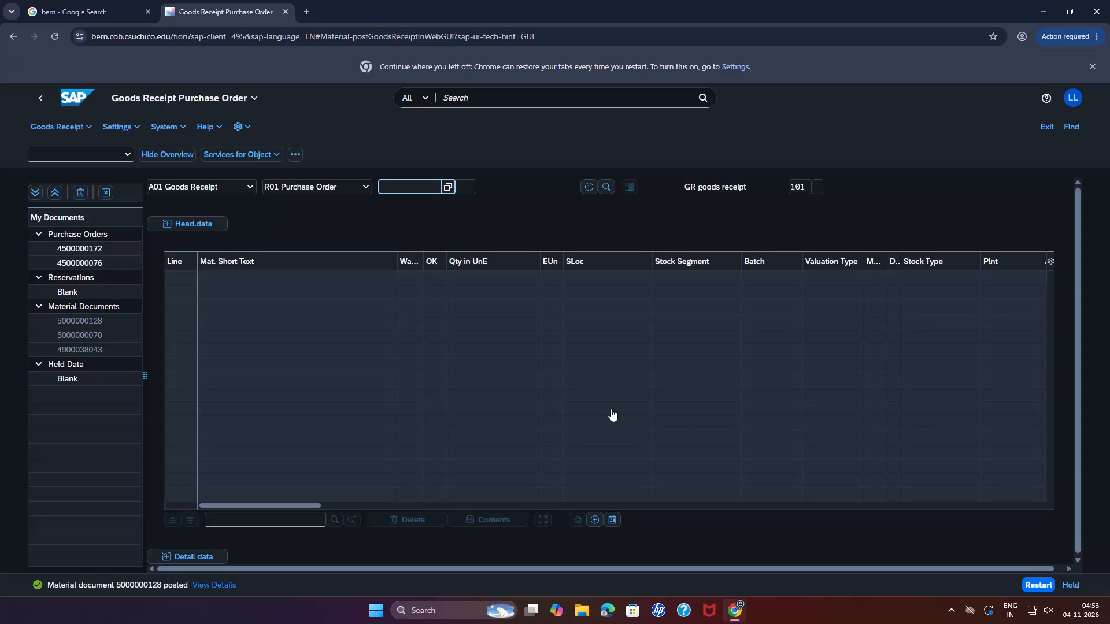
text(45)
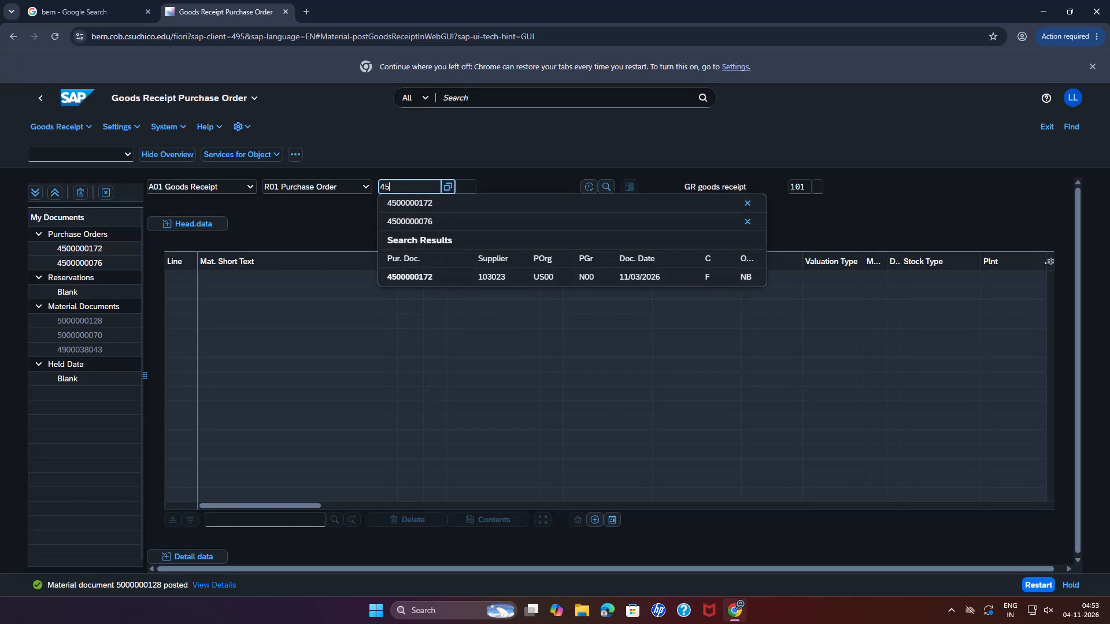
key(Down)
key(Return)
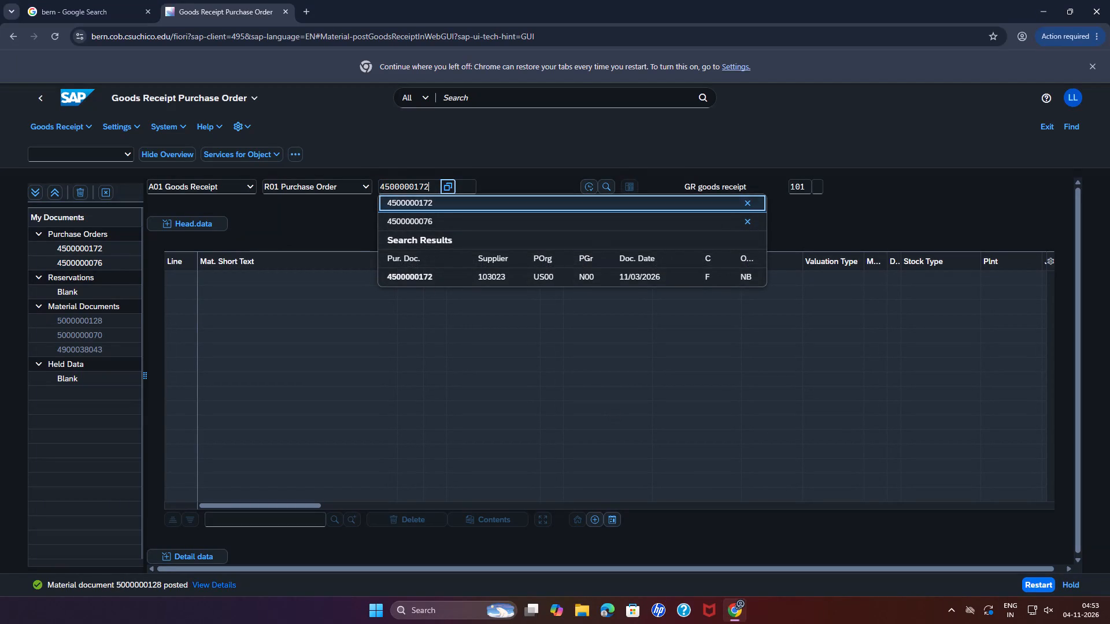
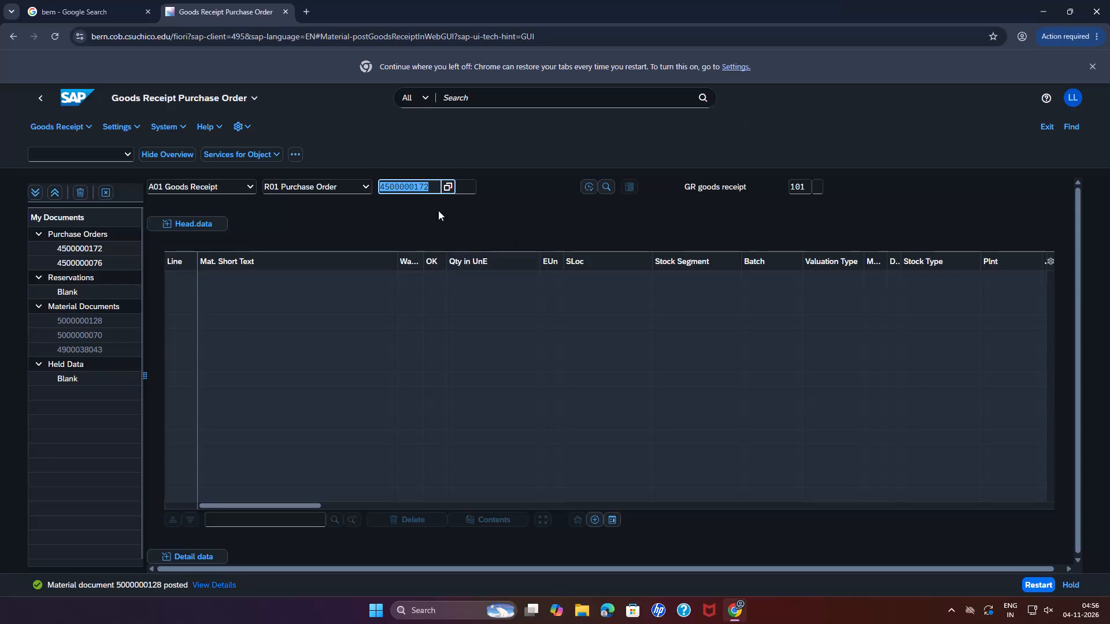
Clear the purchase order number from the goods receipt's reference document field.
click(431, 190)
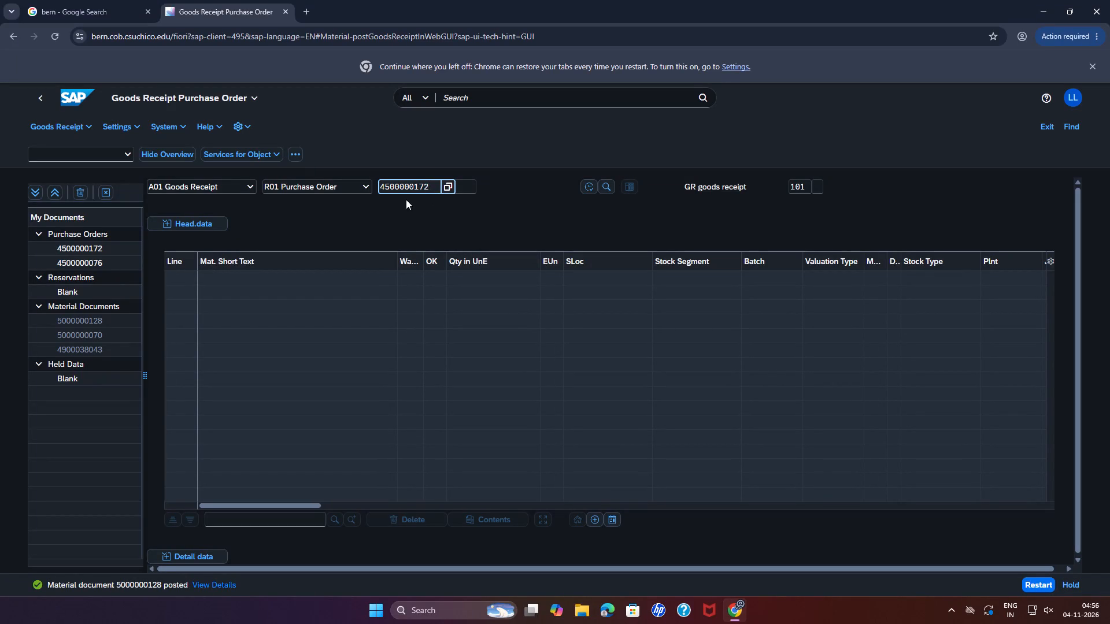
key(BackSpace)
key(BackSpace)
key(BackSpace)
key(BackSpace)
key(BackSpace)
key(BackSpace)
key(BackSpace)
key(BackSpace)
key(BackSpace)
key(BackSpace)
key(BackSpace)
key(BackSpace)
key(BackSpace)
key(BackSpace)
key(BackSpace)
key(BackSpace)
key(BackSpace)
key(BackSpace)
key(BackSpace)
key(BackSpace)
click(509, 220)
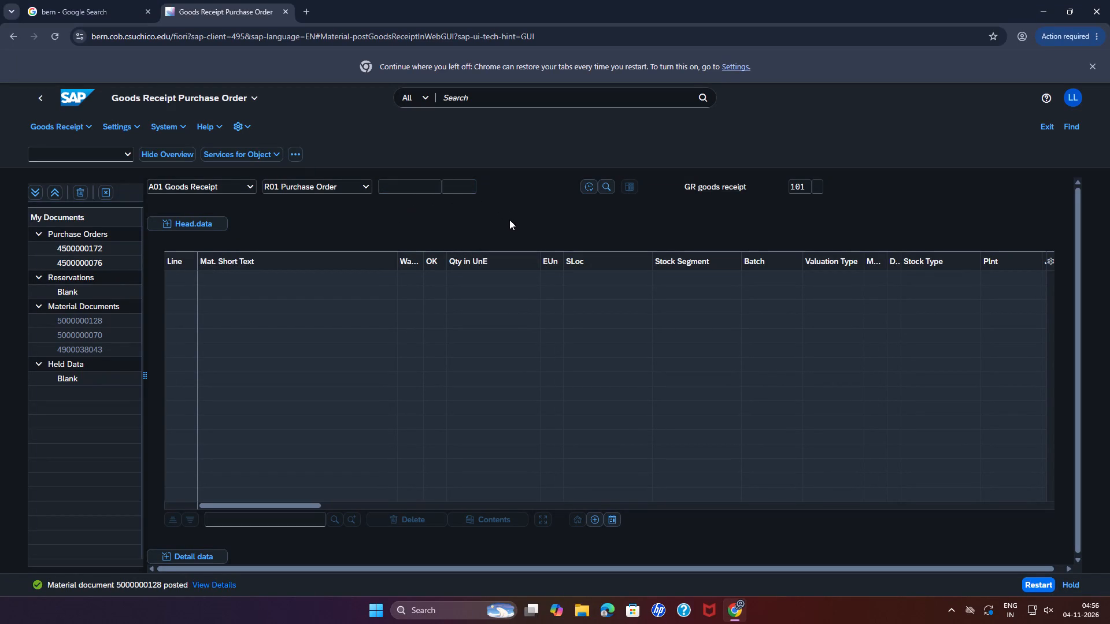
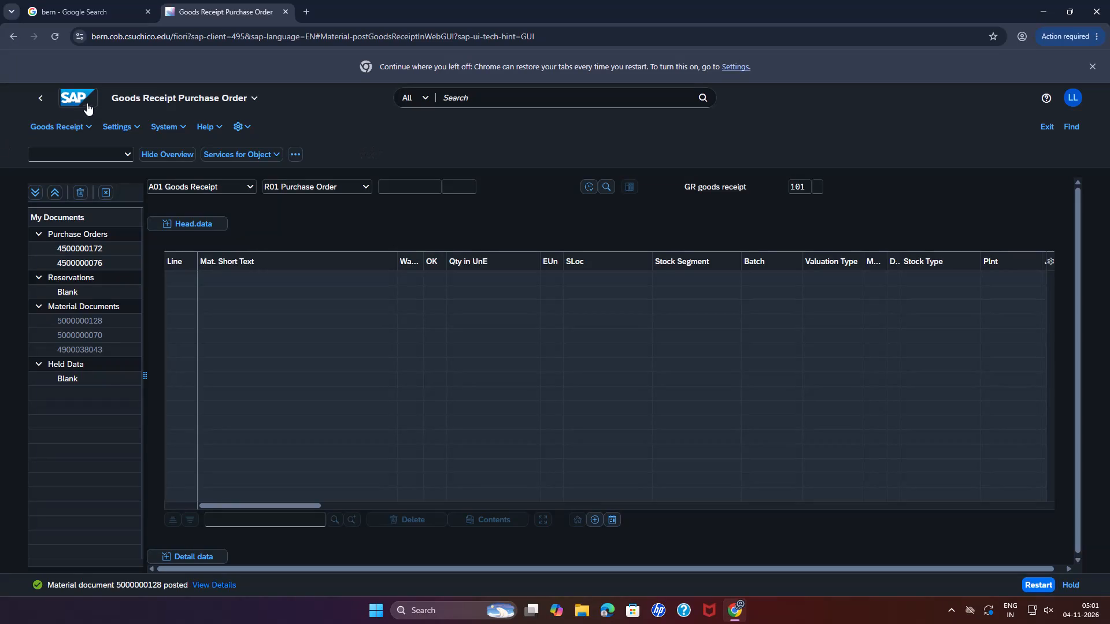
Leave the goods receipt for the home page and open the Warehouse Management space.
click(79, 98)
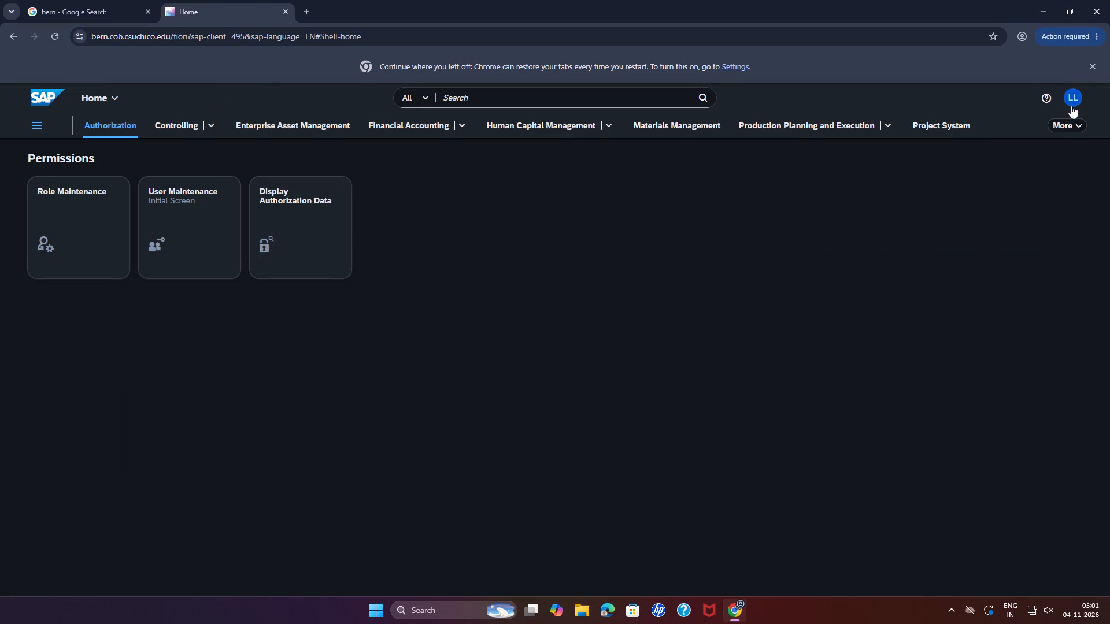
click(1071, 128)
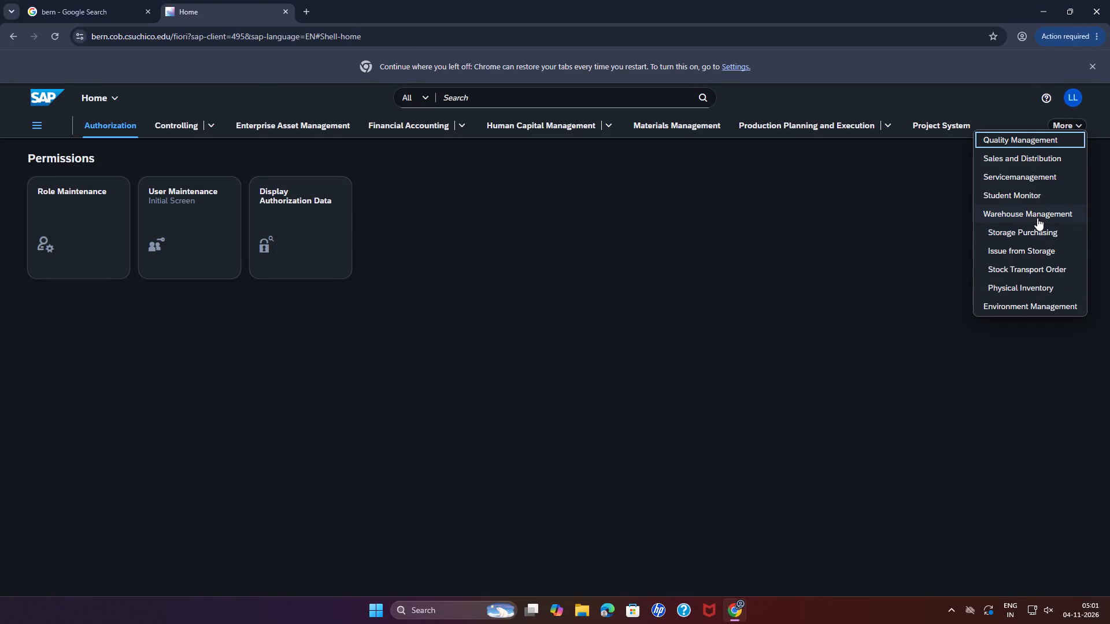
click(1037, 218)
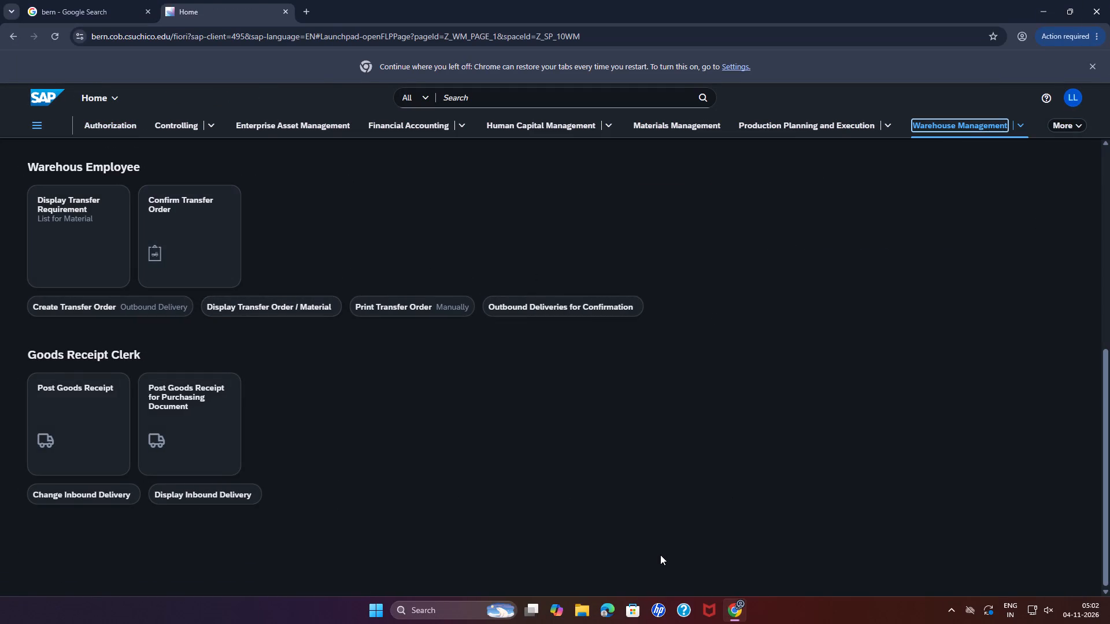
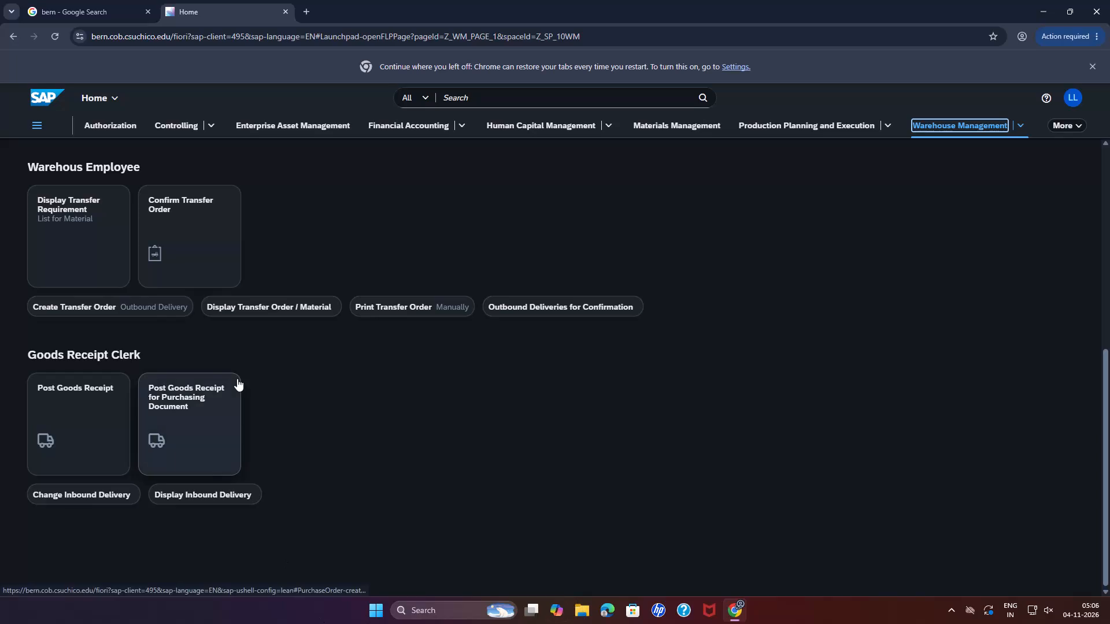
Run the Display Warehouse Stocks of Material report for material KPAD1023 in plant SD00.
scroll(277, 387, up, 3)
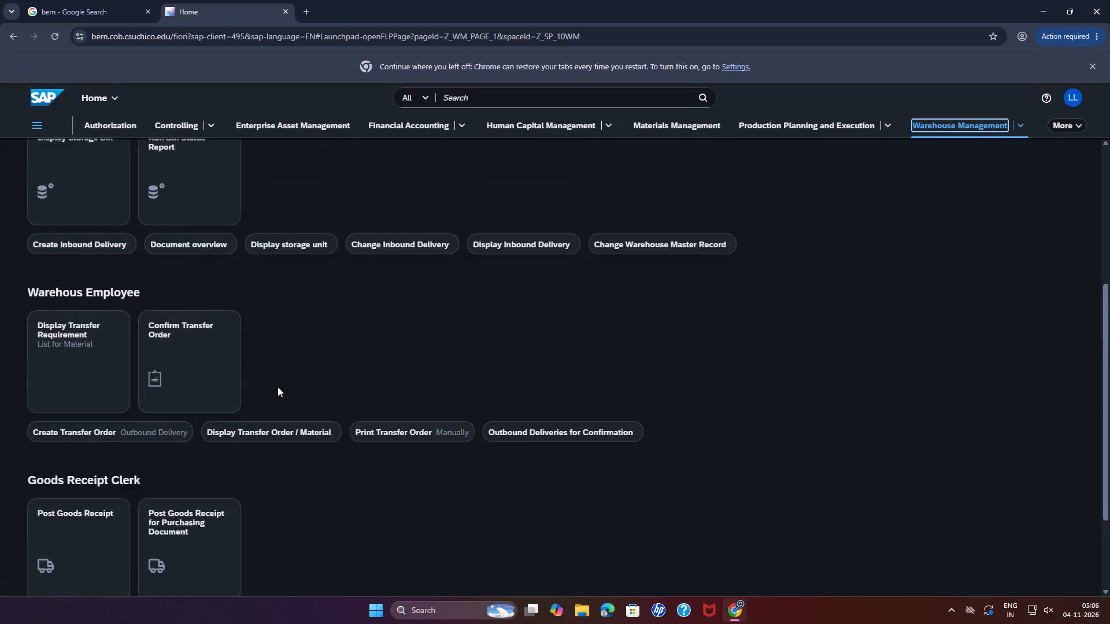
scroll(277, 387, up, 5)
click(403, 285)
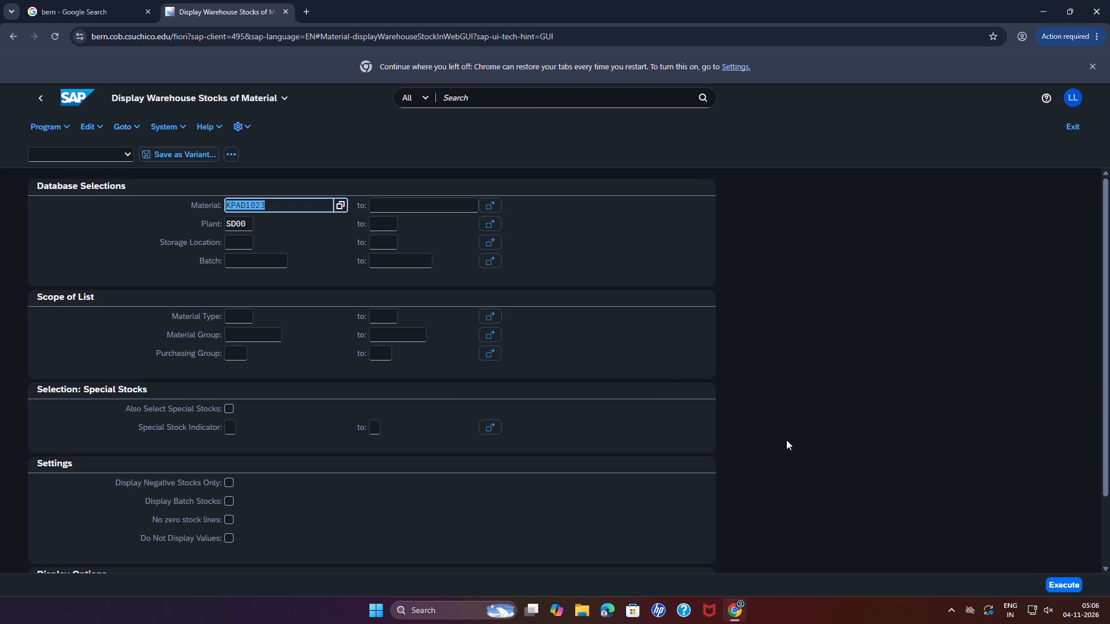
click(1060, 578)
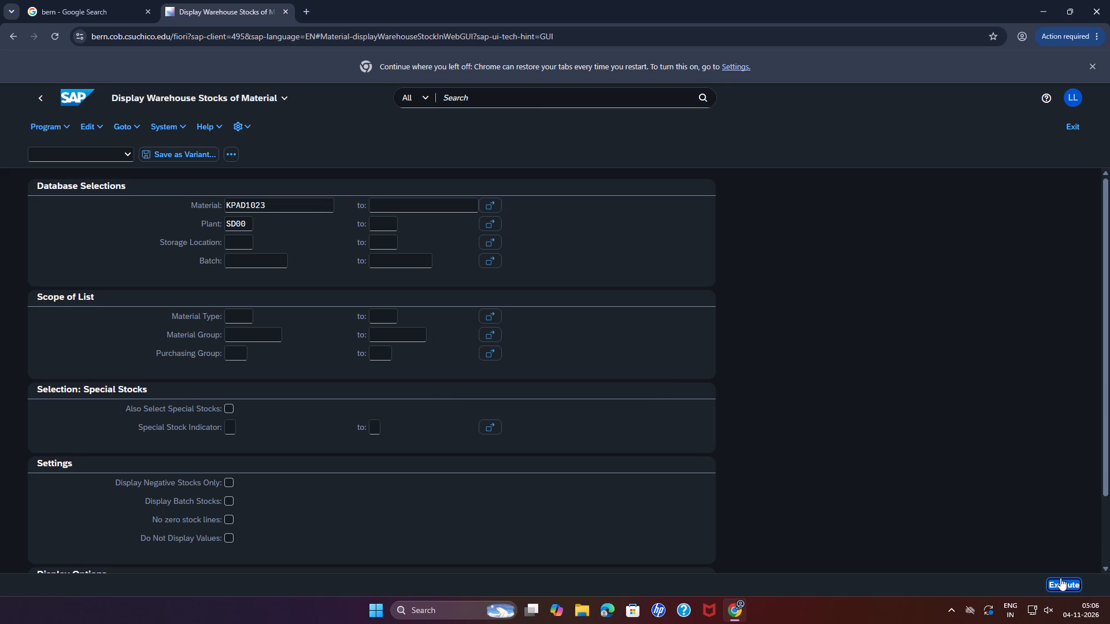
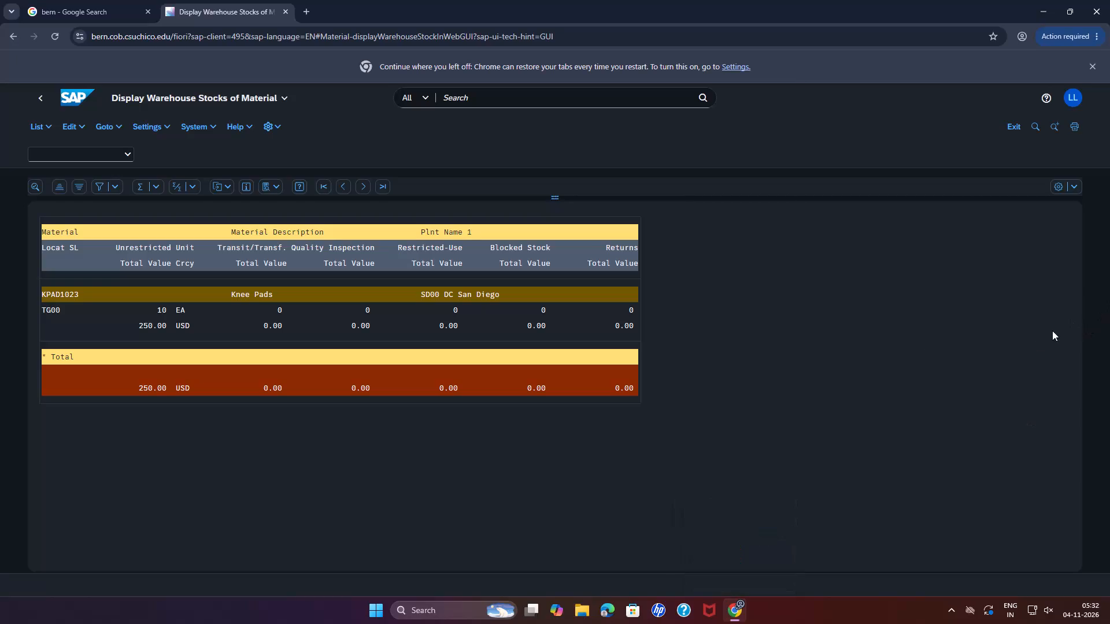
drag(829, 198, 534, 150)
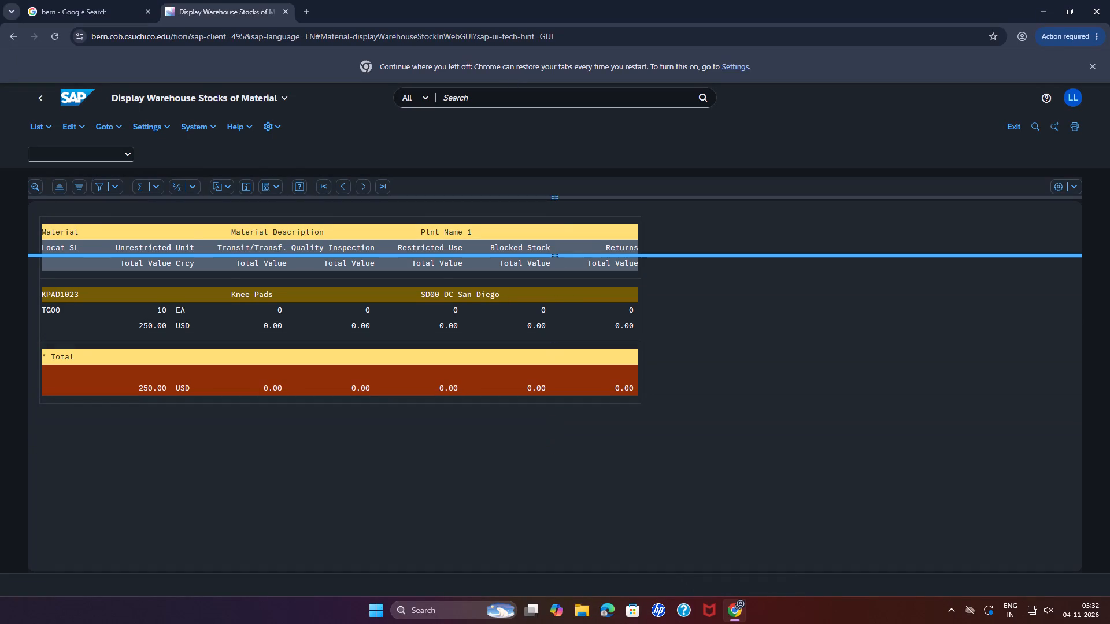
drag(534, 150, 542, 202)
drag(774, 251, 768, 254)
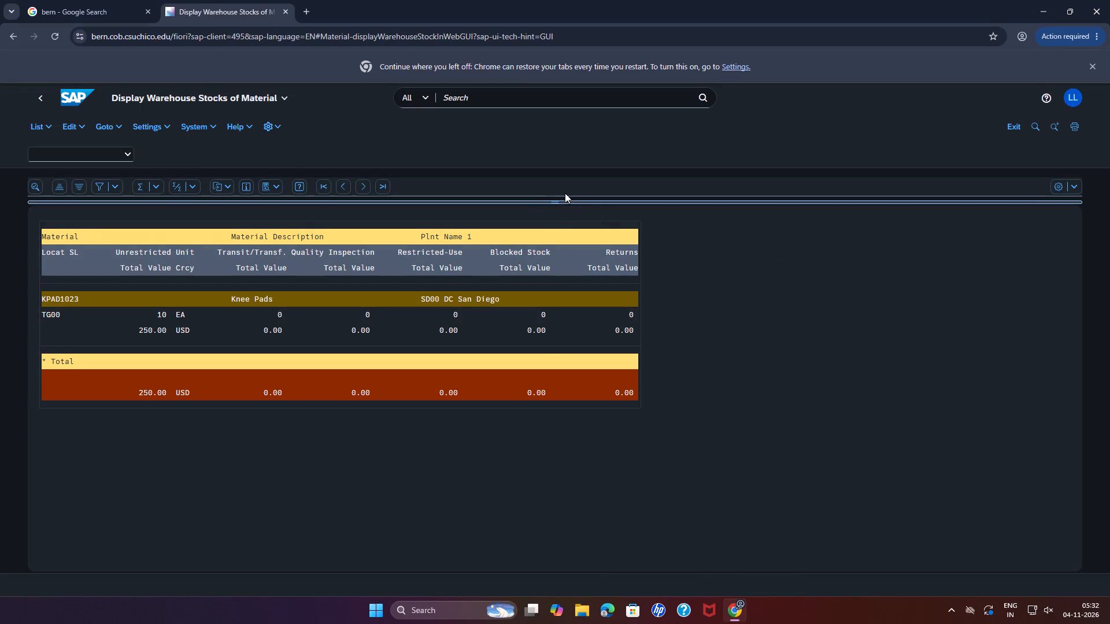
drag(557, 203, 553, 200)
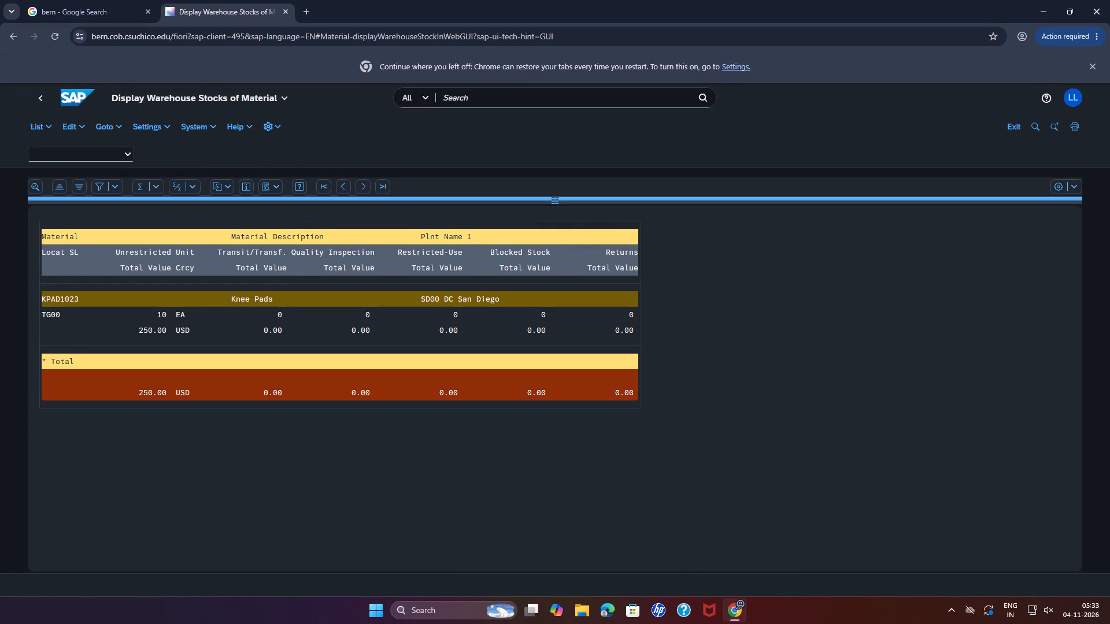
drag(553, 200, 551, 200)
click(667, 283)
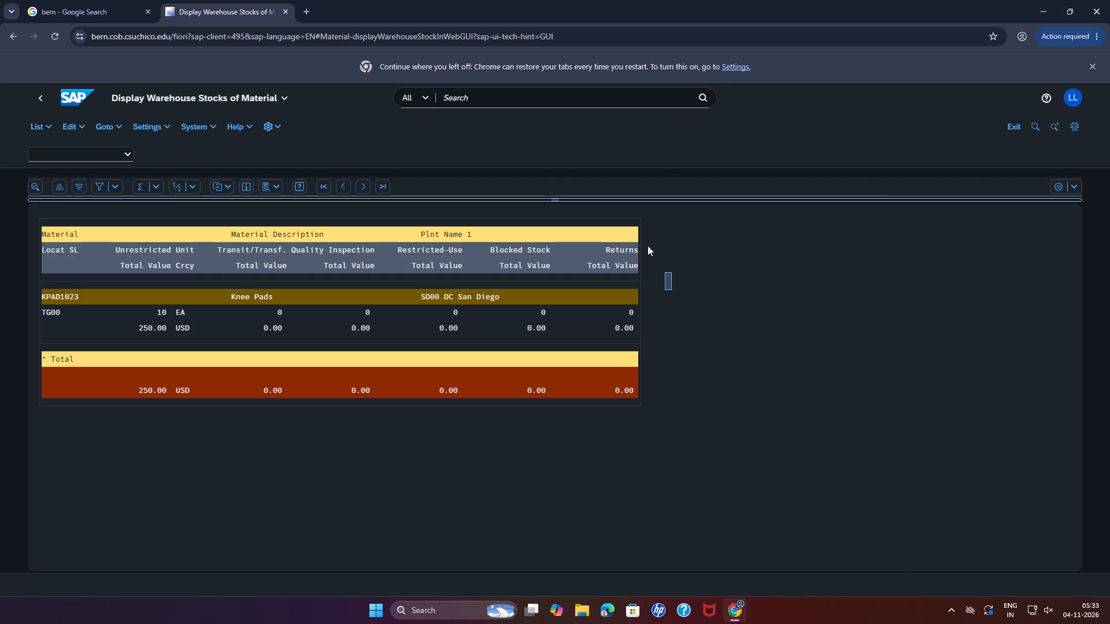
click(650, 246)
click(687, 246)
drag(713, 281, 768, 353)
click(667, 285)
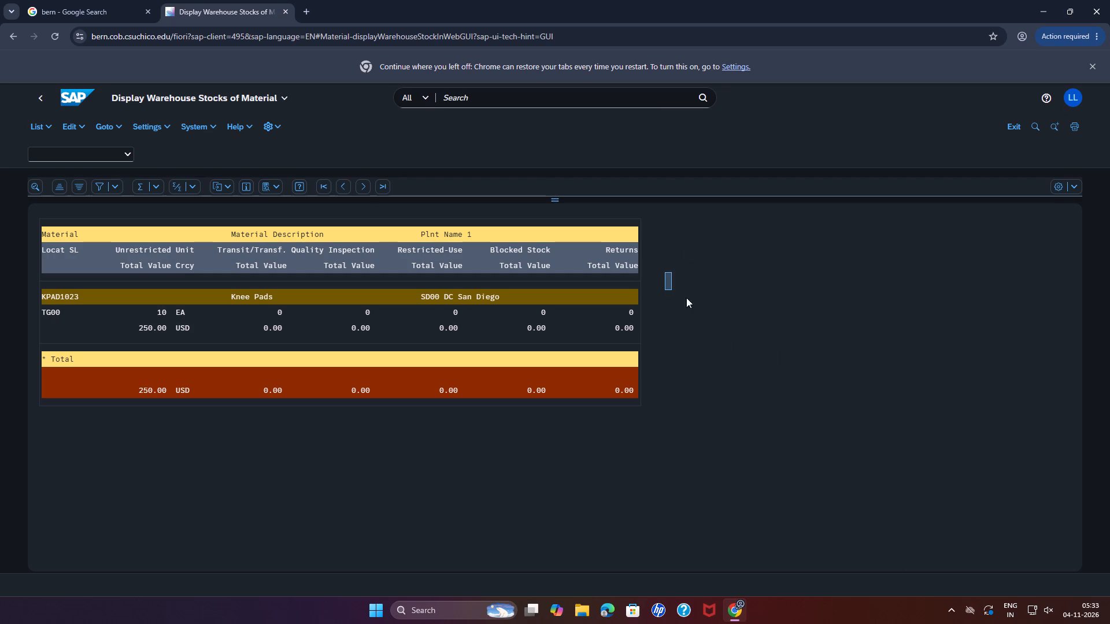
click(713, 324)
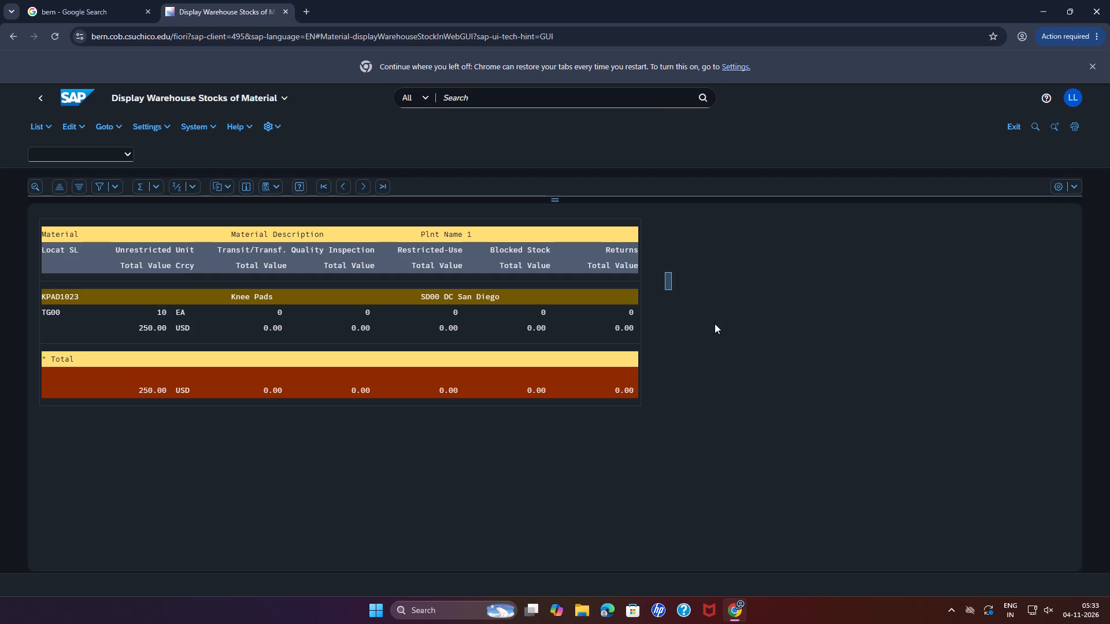